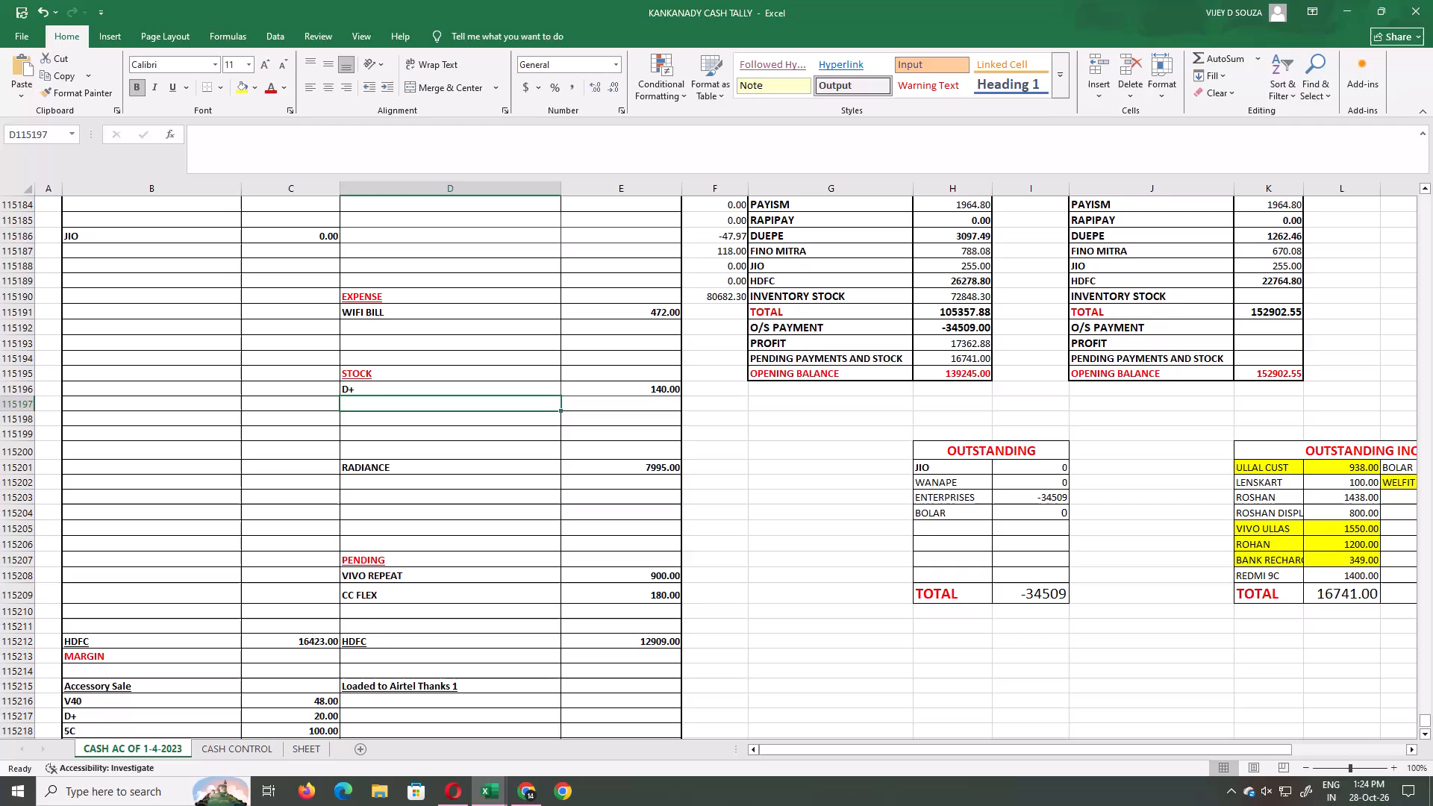
# Check the end of the item list in the P^0L AND STOCK 2026-27 workbook, then return to KANKANADY CASH TALLY.
pyautogui.hotkey('alt', 'Tab')
pyautogui.hotkey('alt', 'Tab')
pyautogui.hotkey('alt', 'Tab')
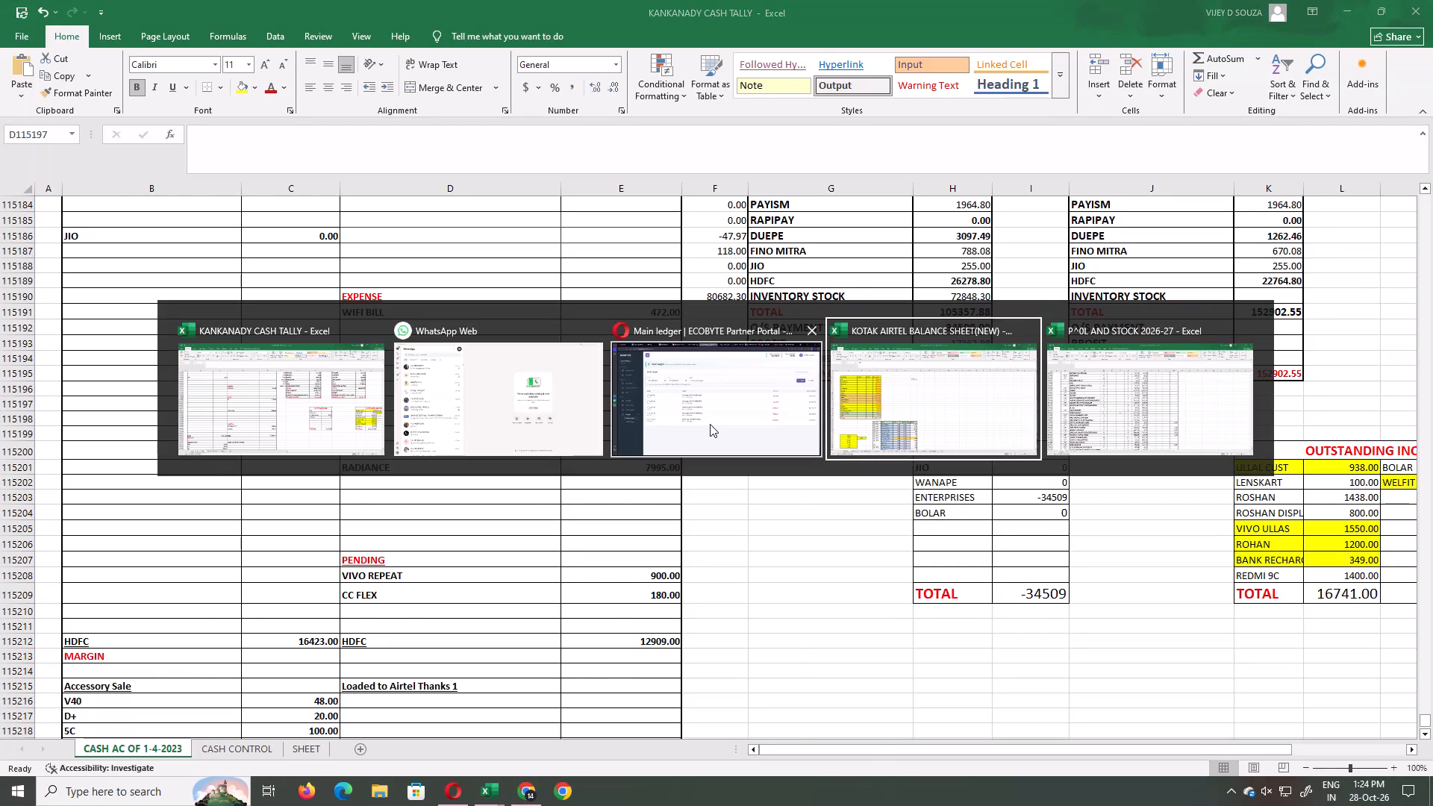
pyautogui.hotkey('alt', 'Tab')
pyautogui.scroll(-20, 710, 427)
pyautogui.scroll(-7, 710, 427)
pyautogui.scroll(5, 706, 419)
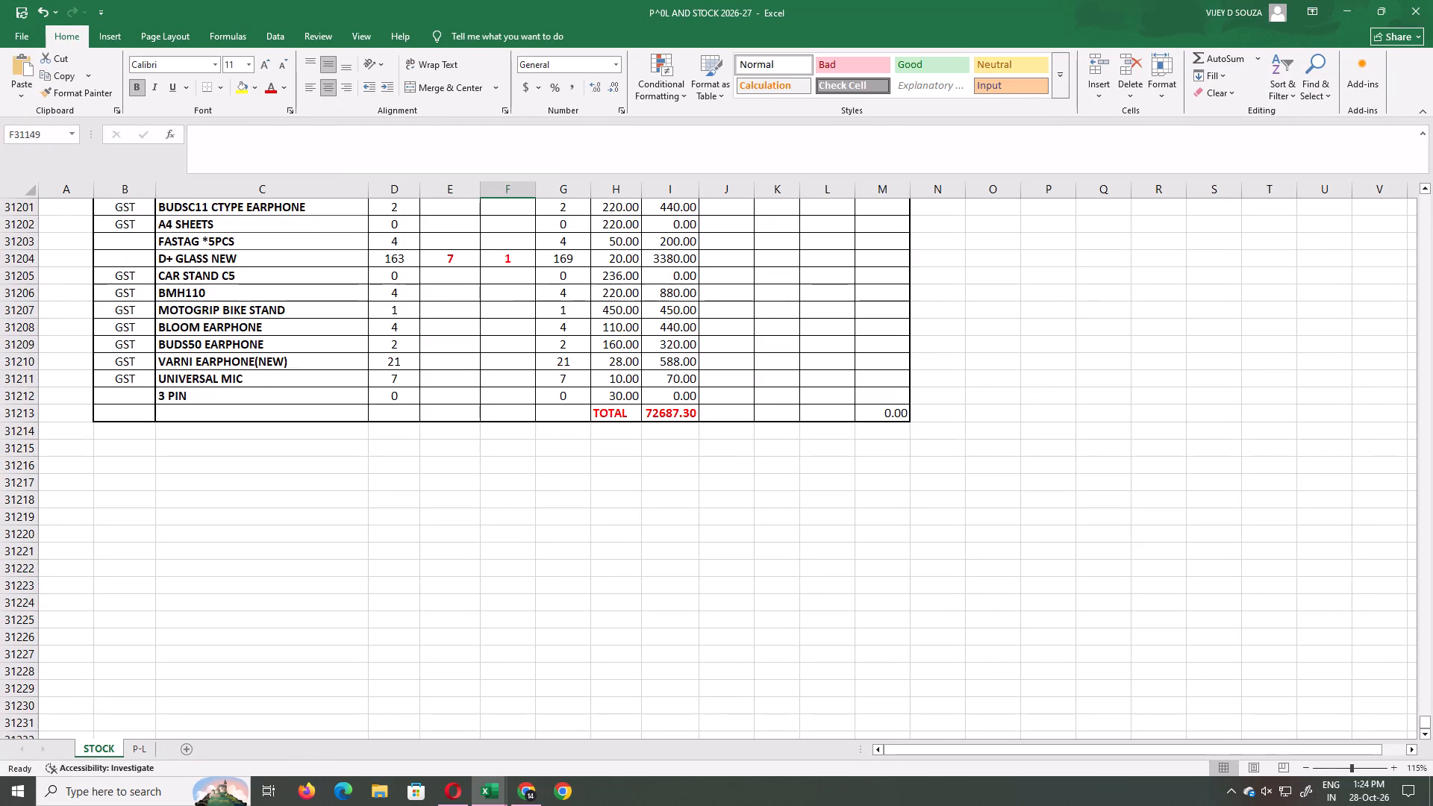
pyautogui.hotkey('alt', 'Tab')
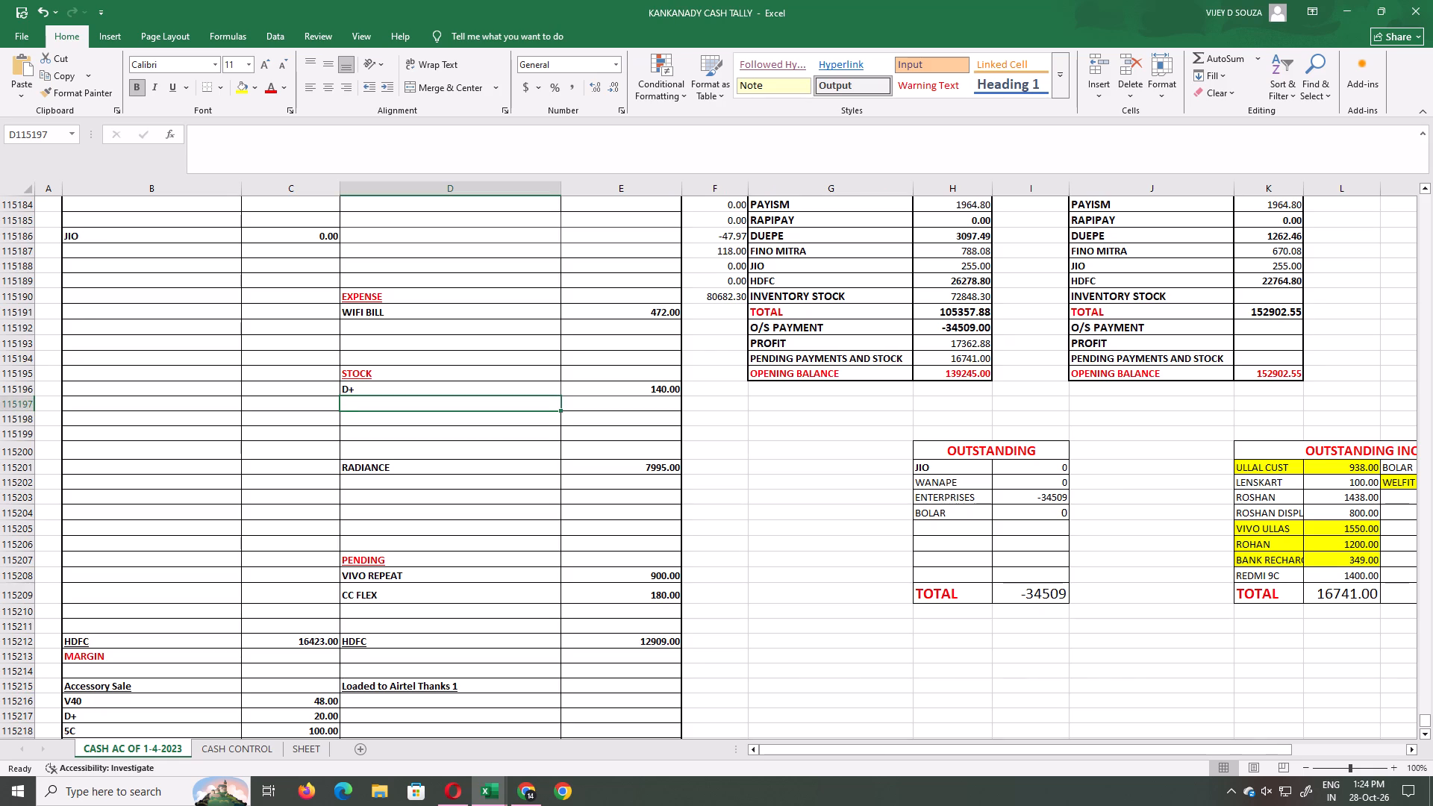
# Add BUTTON FILE below D+ in the STOCK section with the amount formula =25*20, and save the workbook.
pyautogui.write('BUTTON FILE')
pyautogui.press('Right')
pyautogui.press('=')
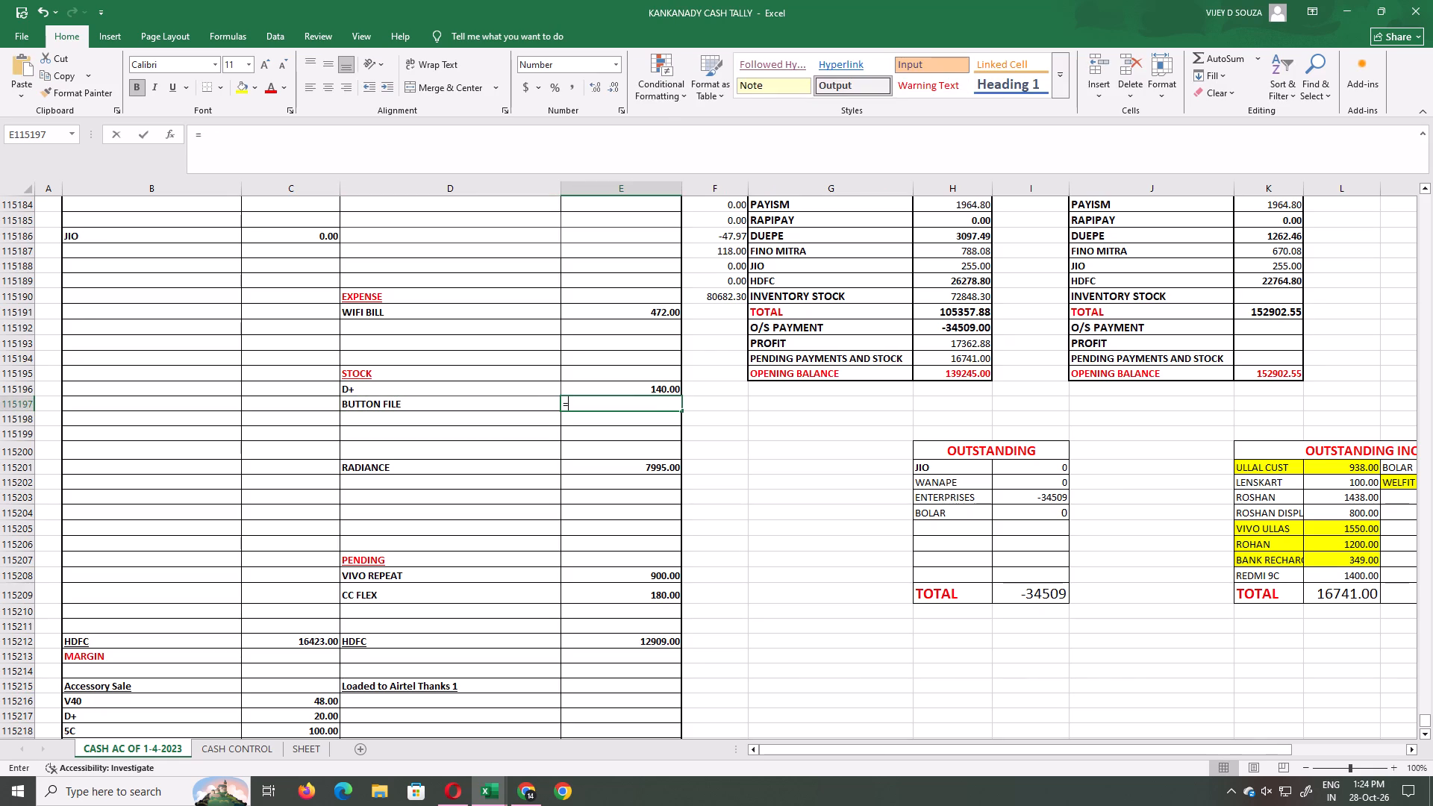
pyautogui.write('25*20')
pyautogui.press('Return')
pyautogui.hotkey('ctrl', 's')
# Add A4 SHEETS below BUTTON FILE in the STOCK section with the amount formula =230*10, and save the workbook.
pyautogui.press('Left')
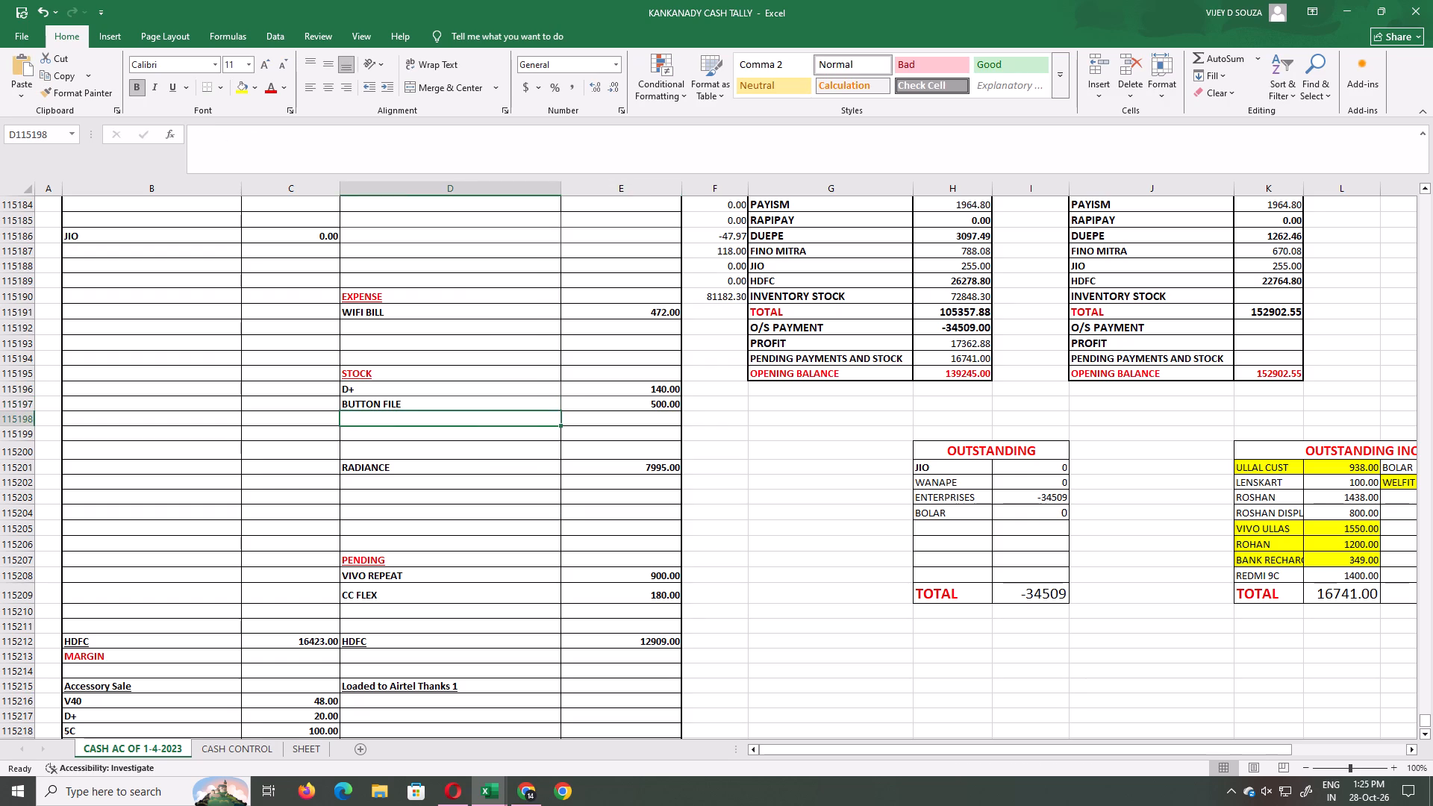
pyautogui.write('A4 SHEETS')
pyautogui.press('Right')
pyautogui.write('=230*10')
pyautogui.press('Return')
pyautogui.hotkey('ctrl', 's')
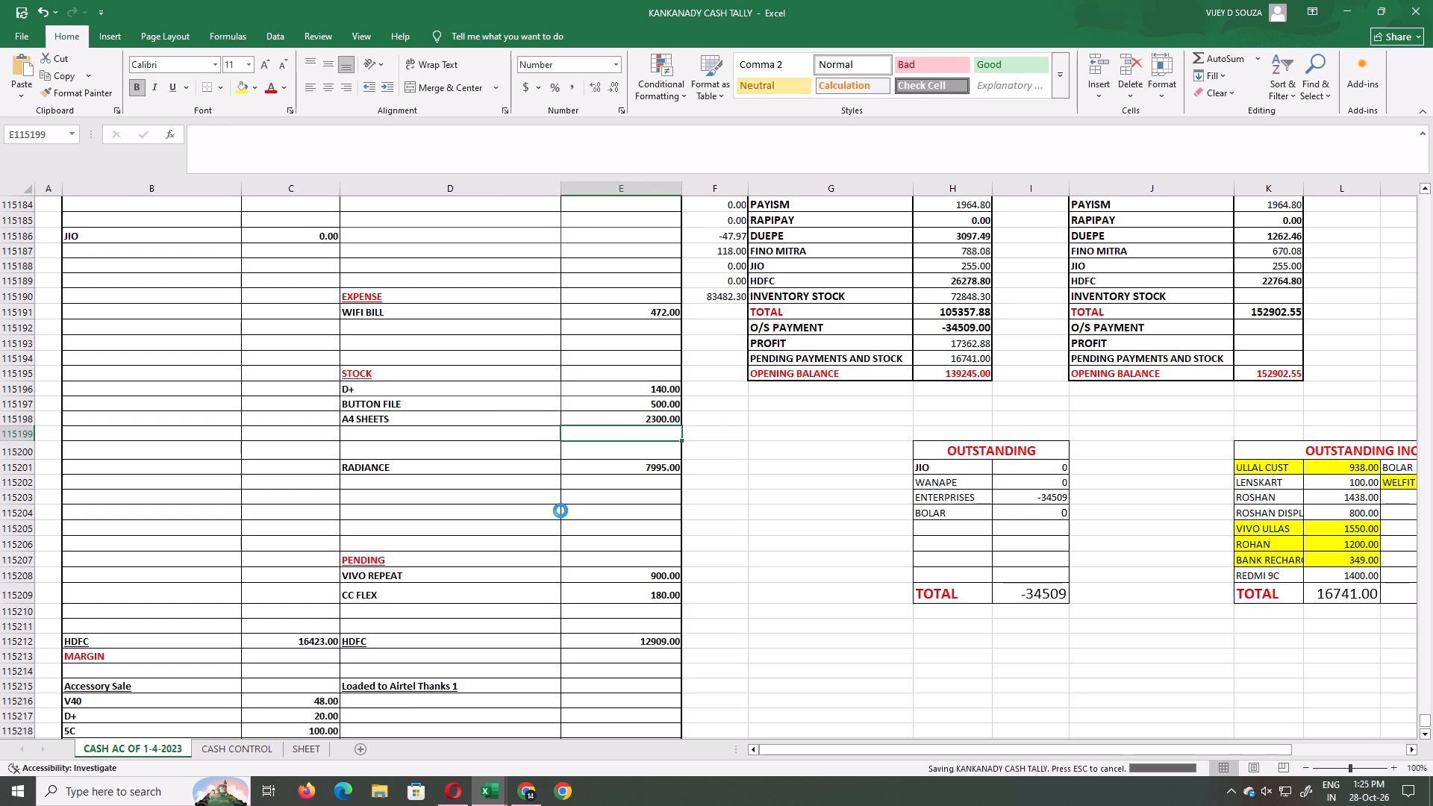
# Add A4 FOLDER below A4 SHEETS in the STOCK section and start a formula for its amount.
pyautogui.press('Left')
pyautogui.write('FOO')
pyautogui.press('BackSpace')
pyautogui.press('BackSpace')
pyautogui.press('BackSpace')
pyautogui.write('A4 S')
pyautogui.press('BackSpace')
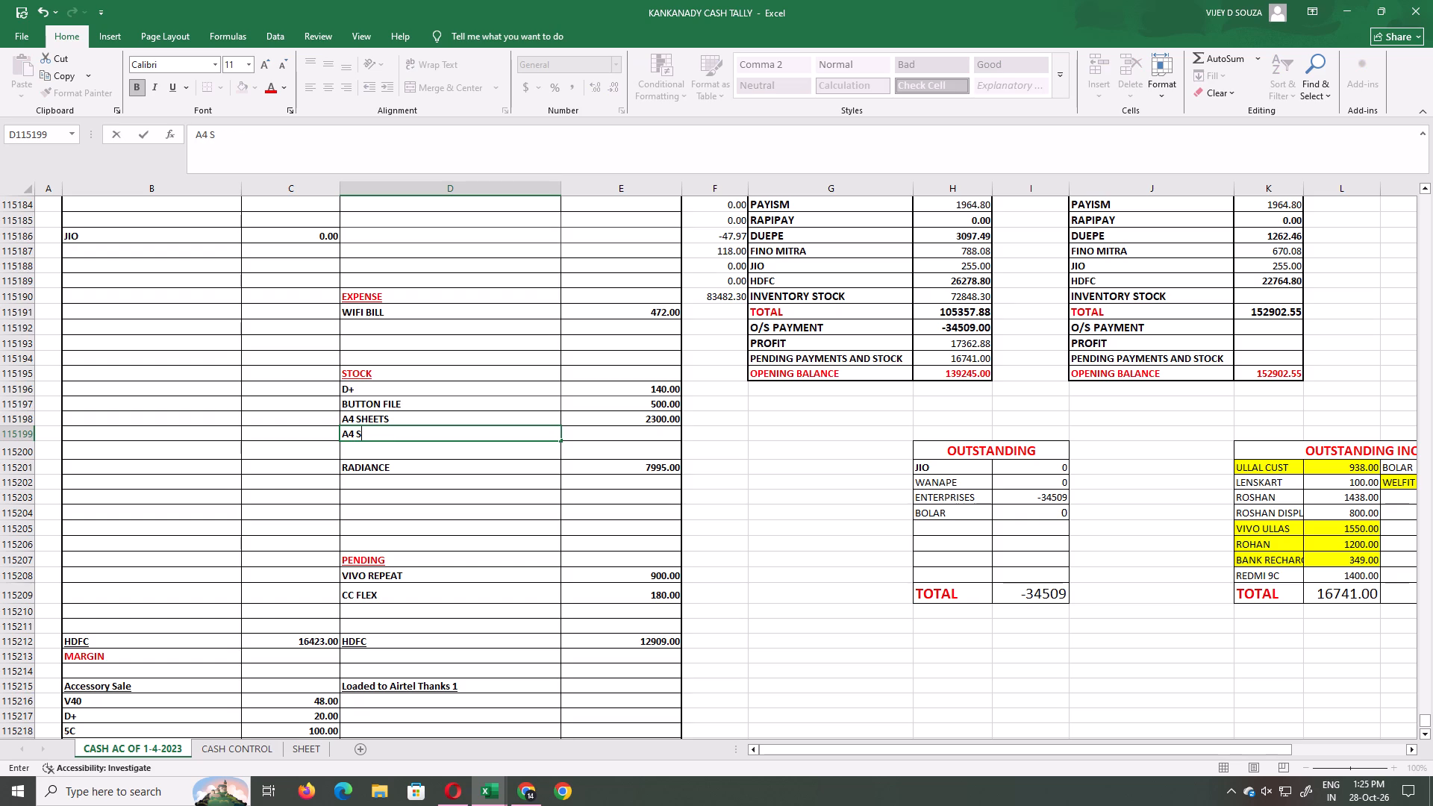
pyautogui.press('BackSpace')
pyautogui.write('FOLDER')
pyautogui.press('Right')
pyautogui.press('=')
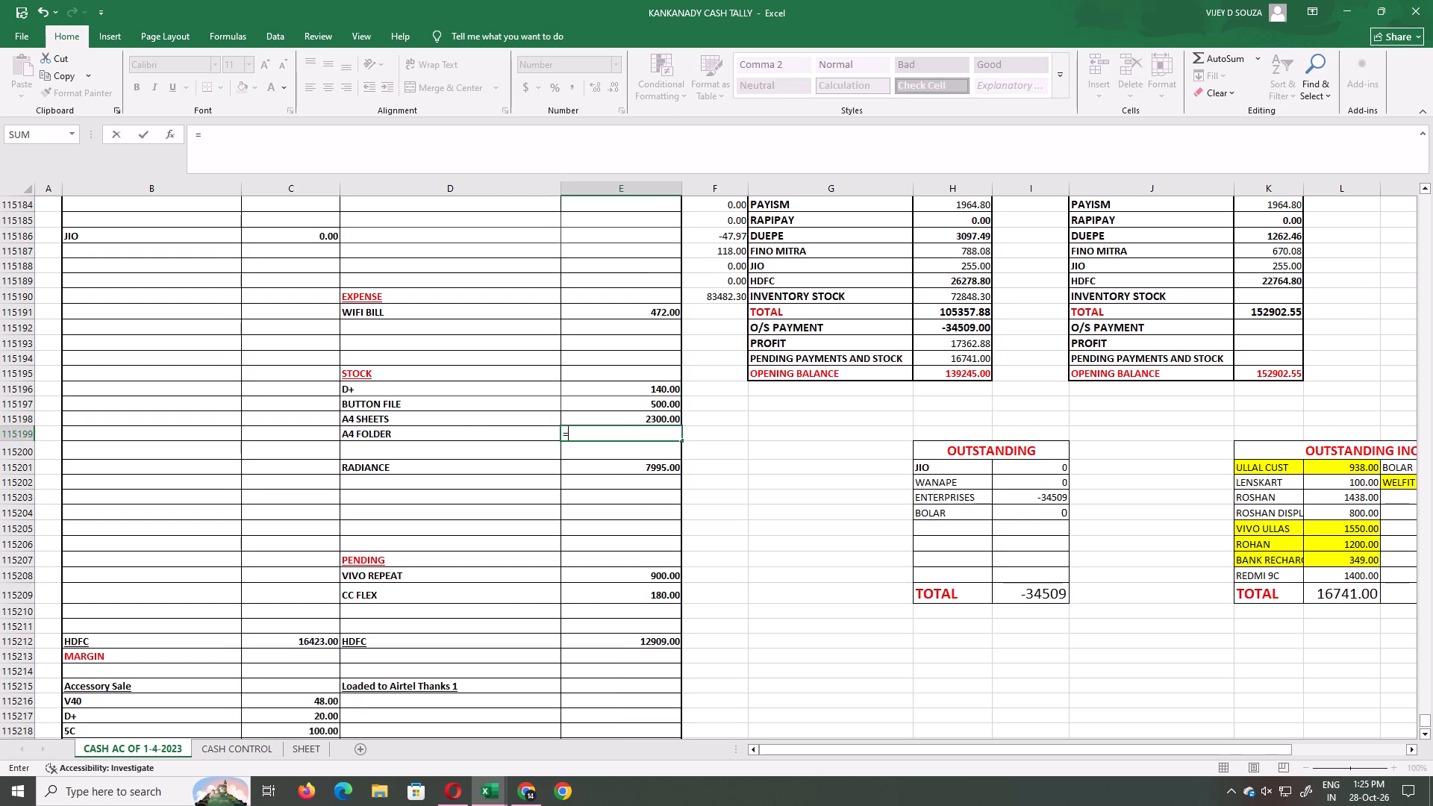
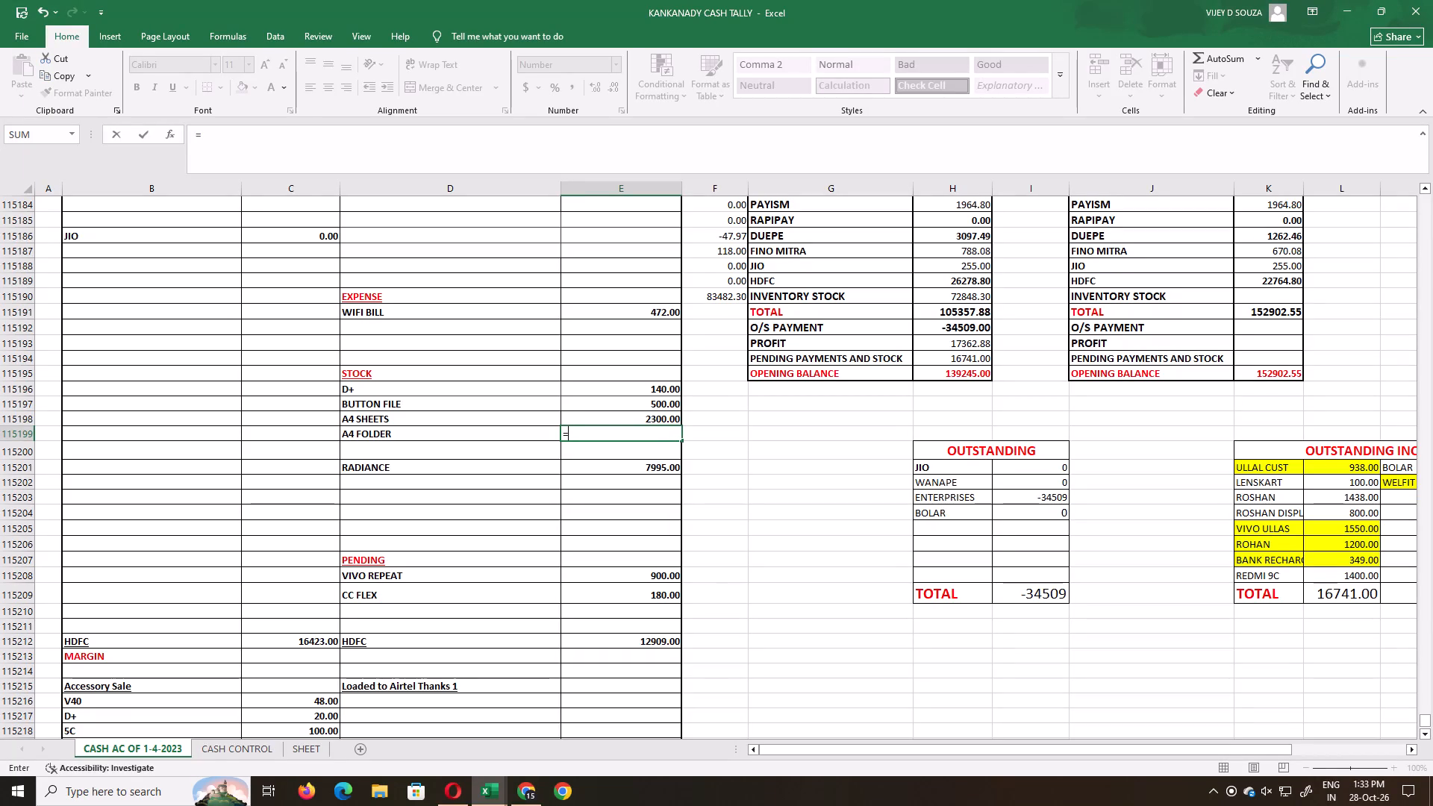
# Complete the A4 FOLDER amount in the STOCK section with the formula =7*50, and save the workbook.
pyautogui.press('7')
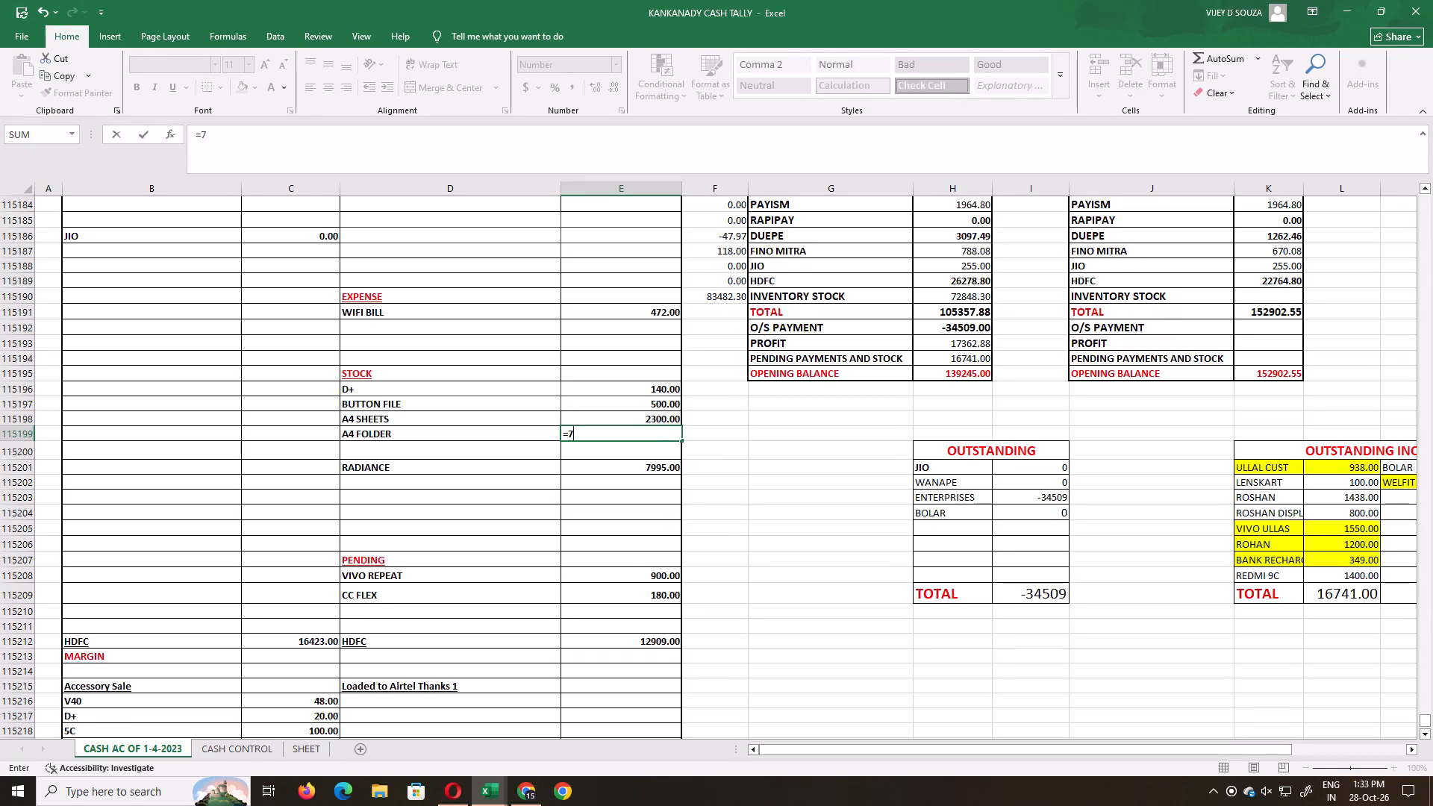
pyautogui.press('*')
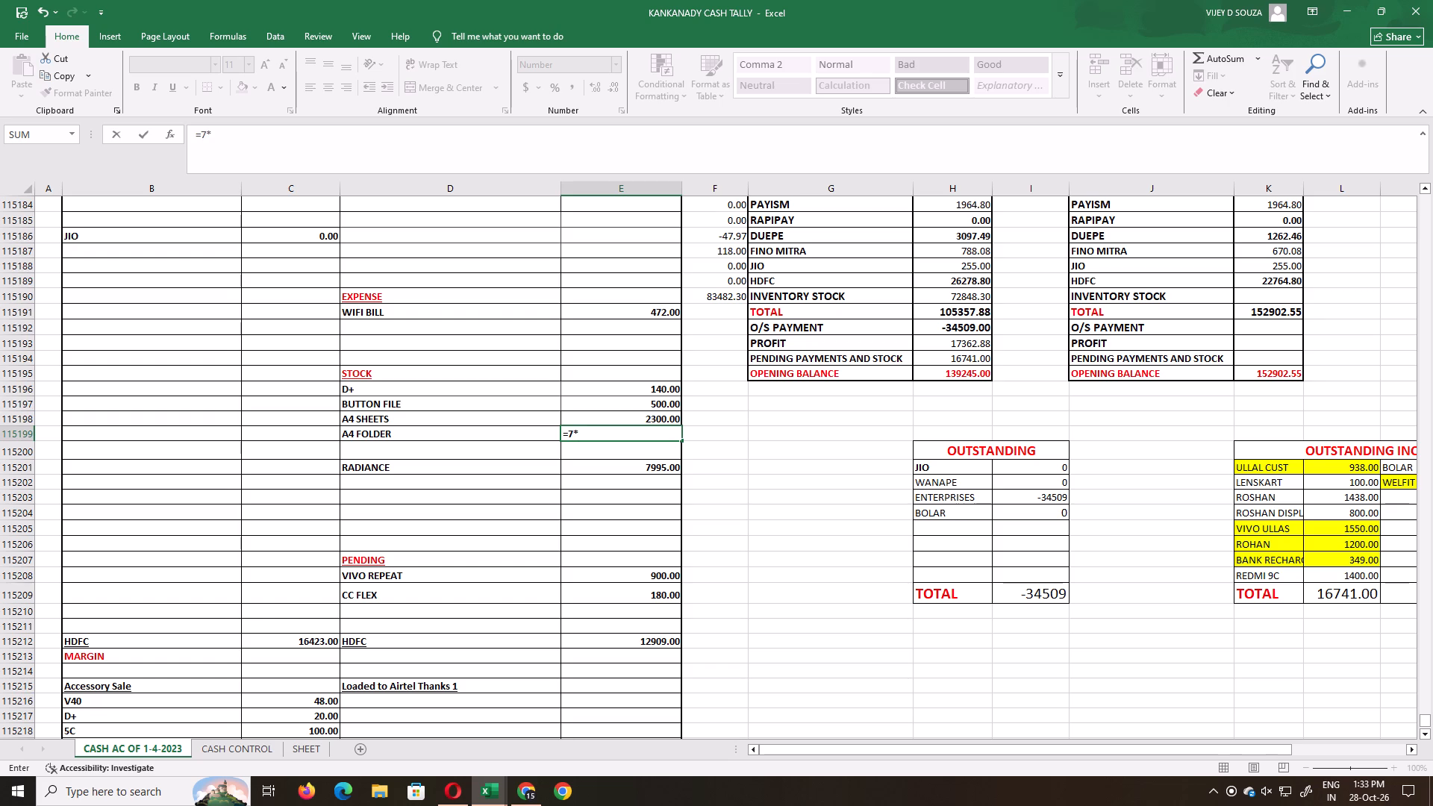
pyautogui.write('50')
pyautogui.press('Return')
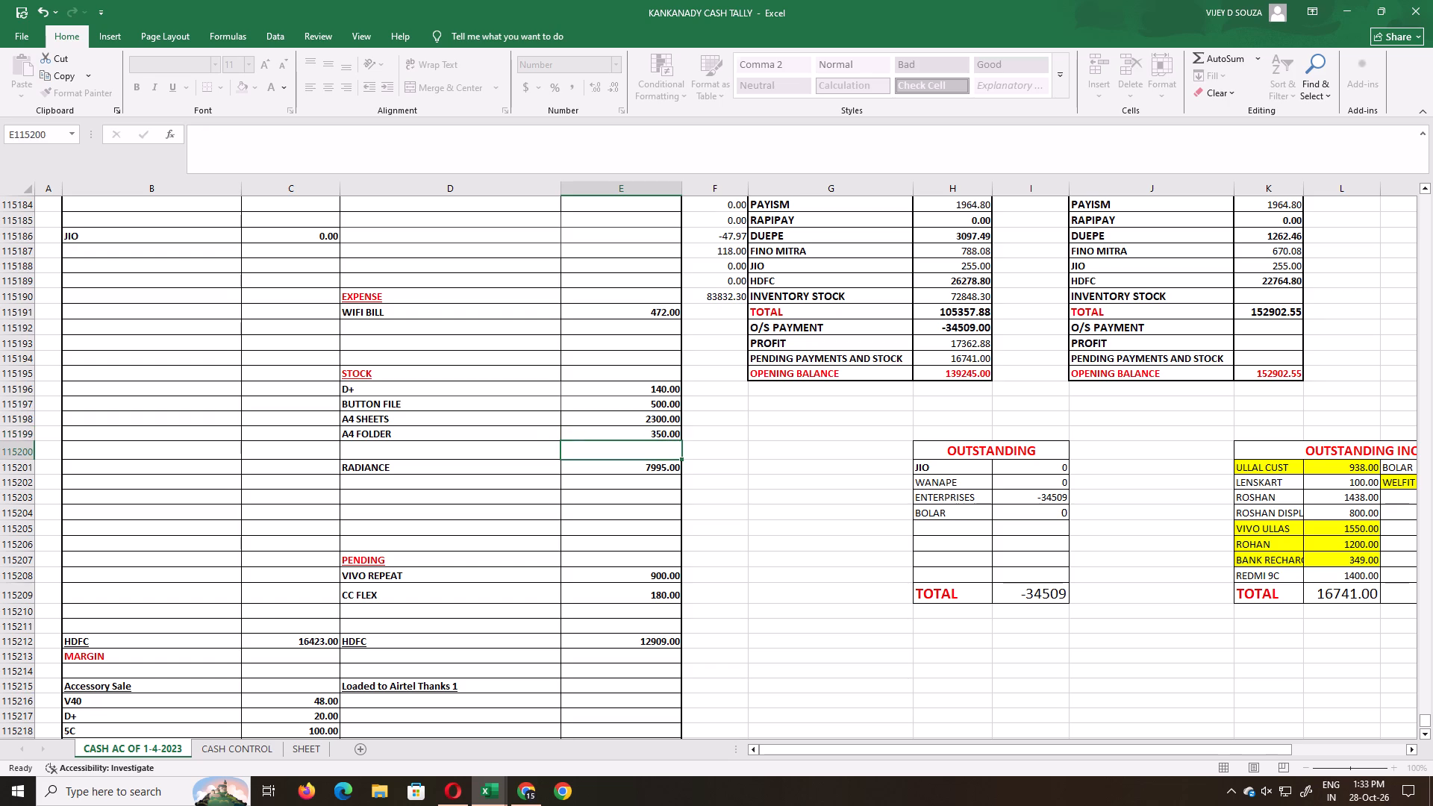
pyautogui.hotkey('ctrl', 's')
pyautogui.hotkey('ctrl', 's')
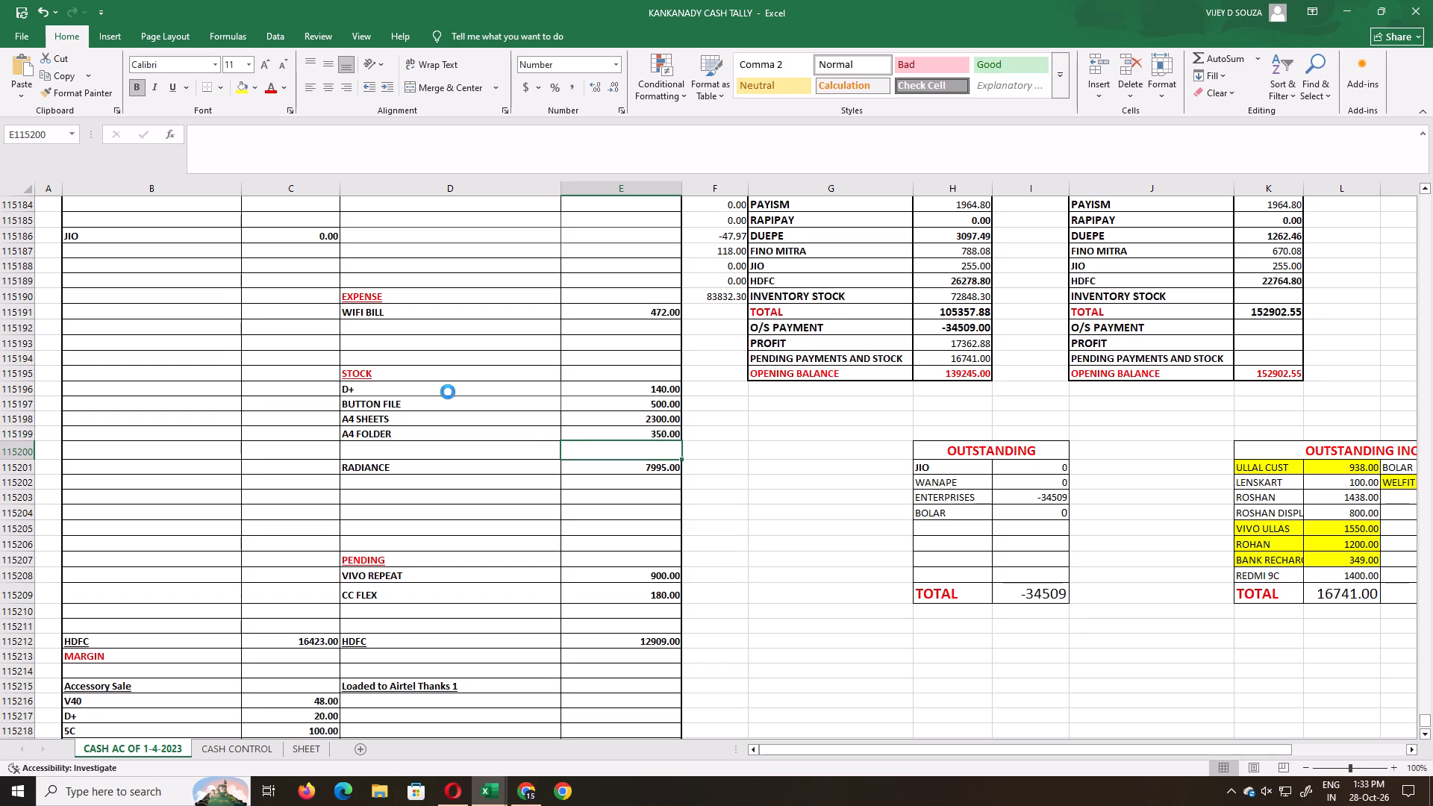
# Add PEN below A4 FOLDER in the STOCK section and start its amount formula with =85.
pyautogui.press('Left')
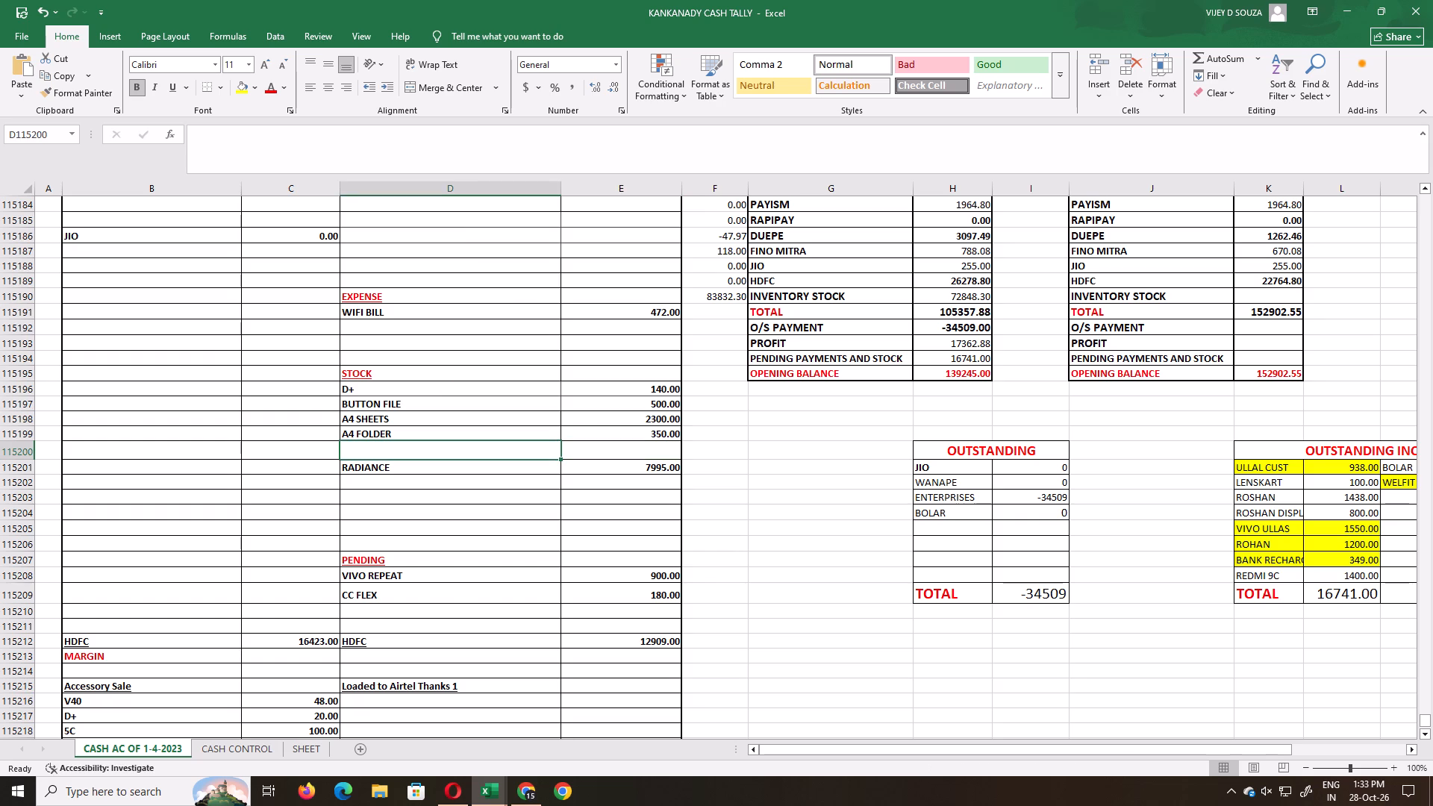
pyautogui.write('PEN')
pyautogui.press('Right')
pyautogui.press('Right')
pyautogui.press('Left')
pyautogui.press('=')
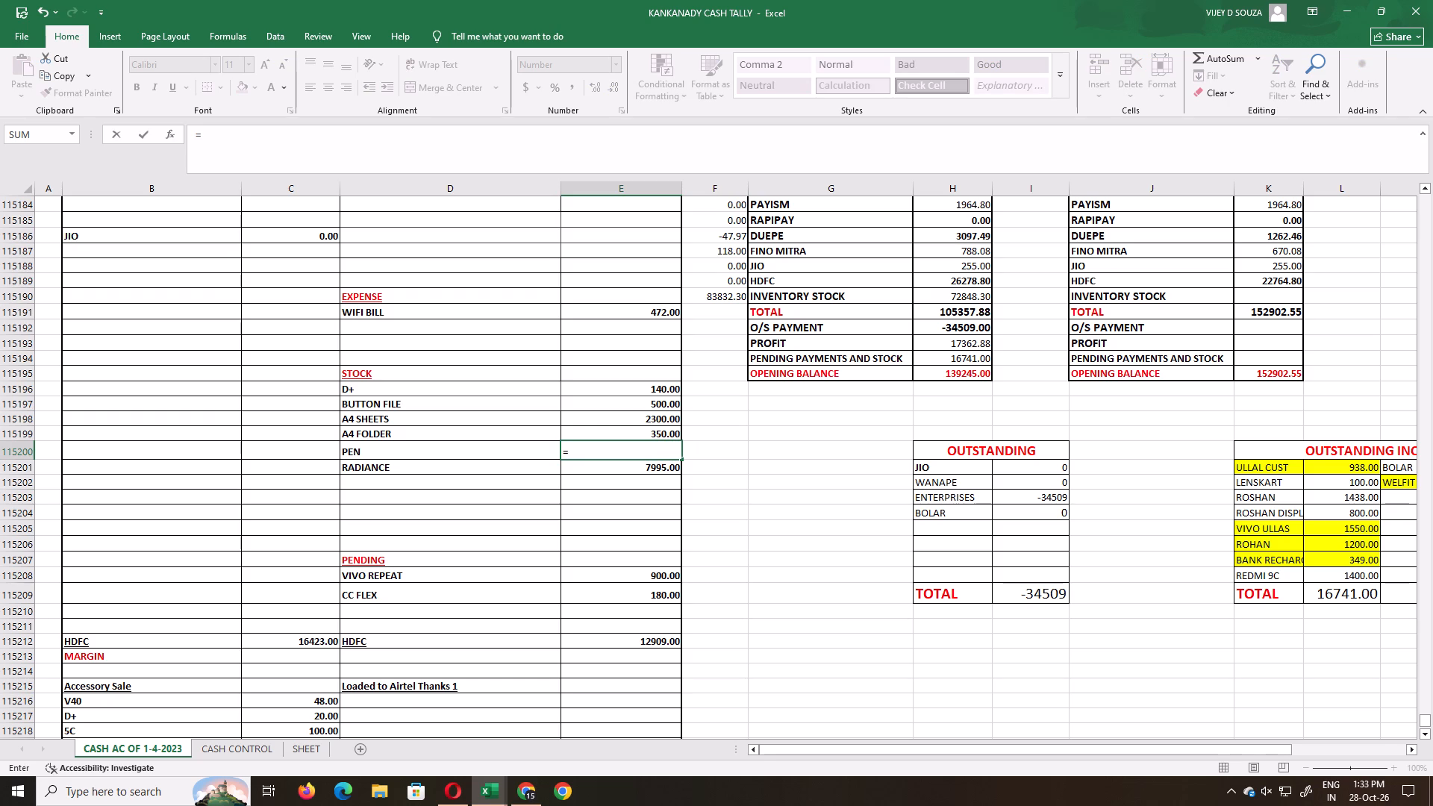
pyautogui.write('85')
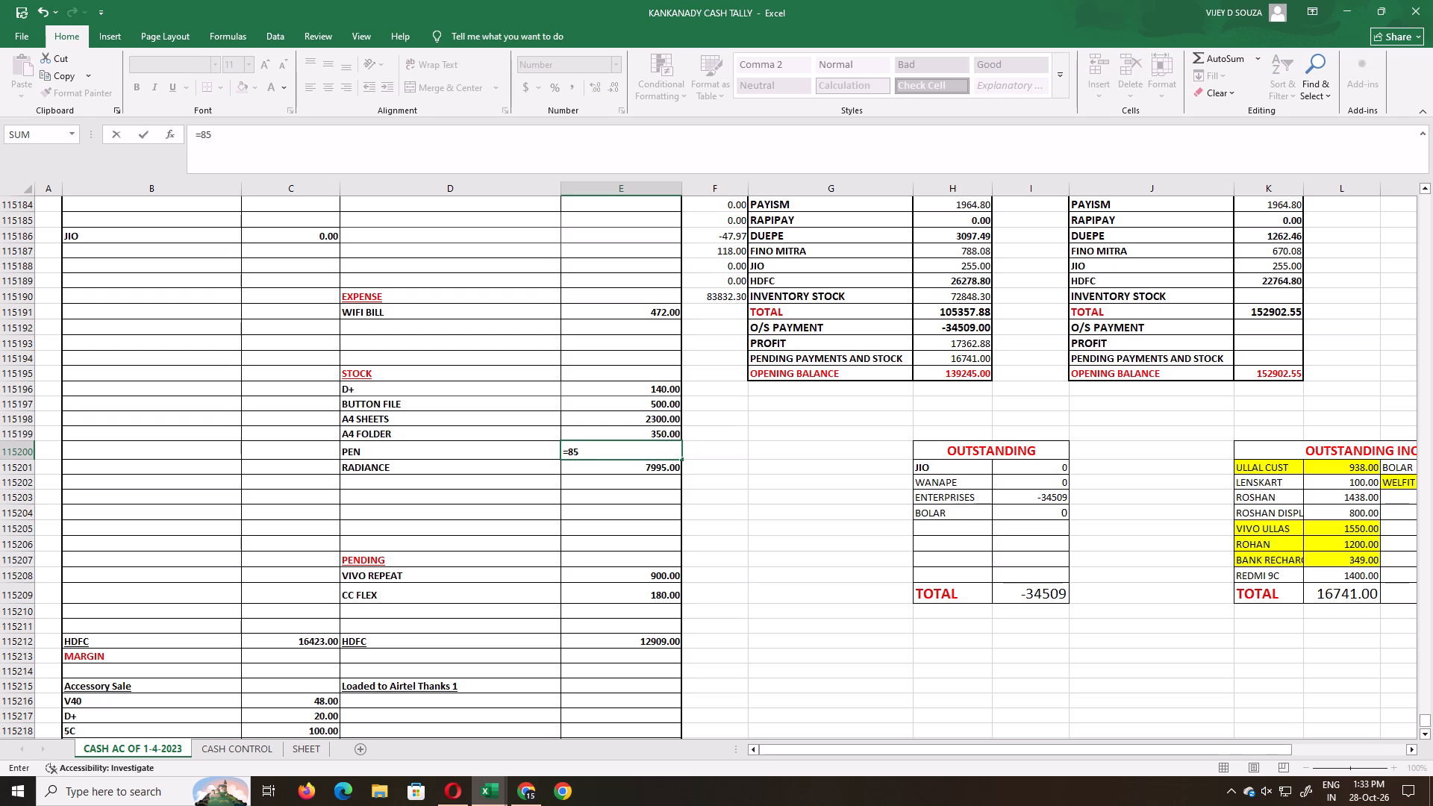
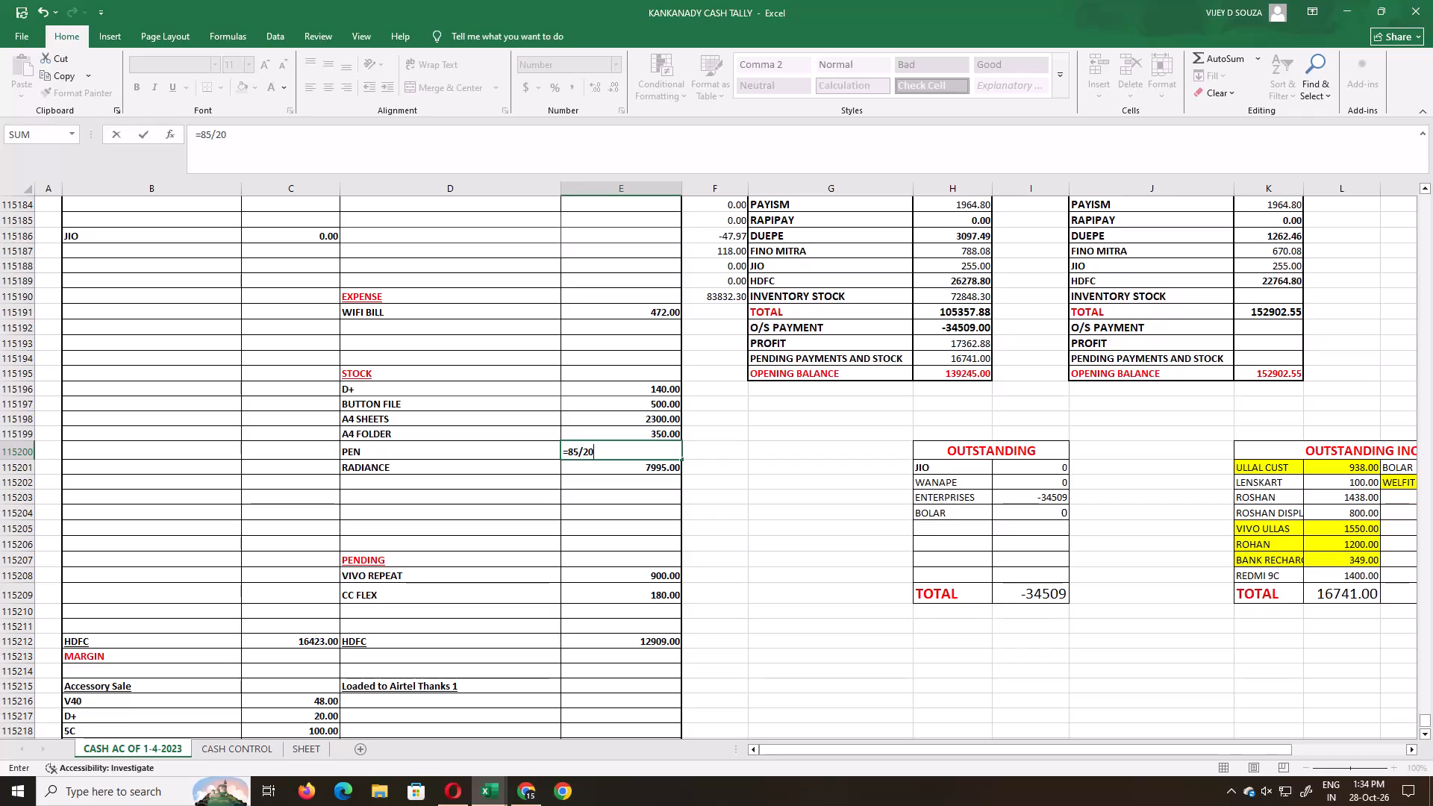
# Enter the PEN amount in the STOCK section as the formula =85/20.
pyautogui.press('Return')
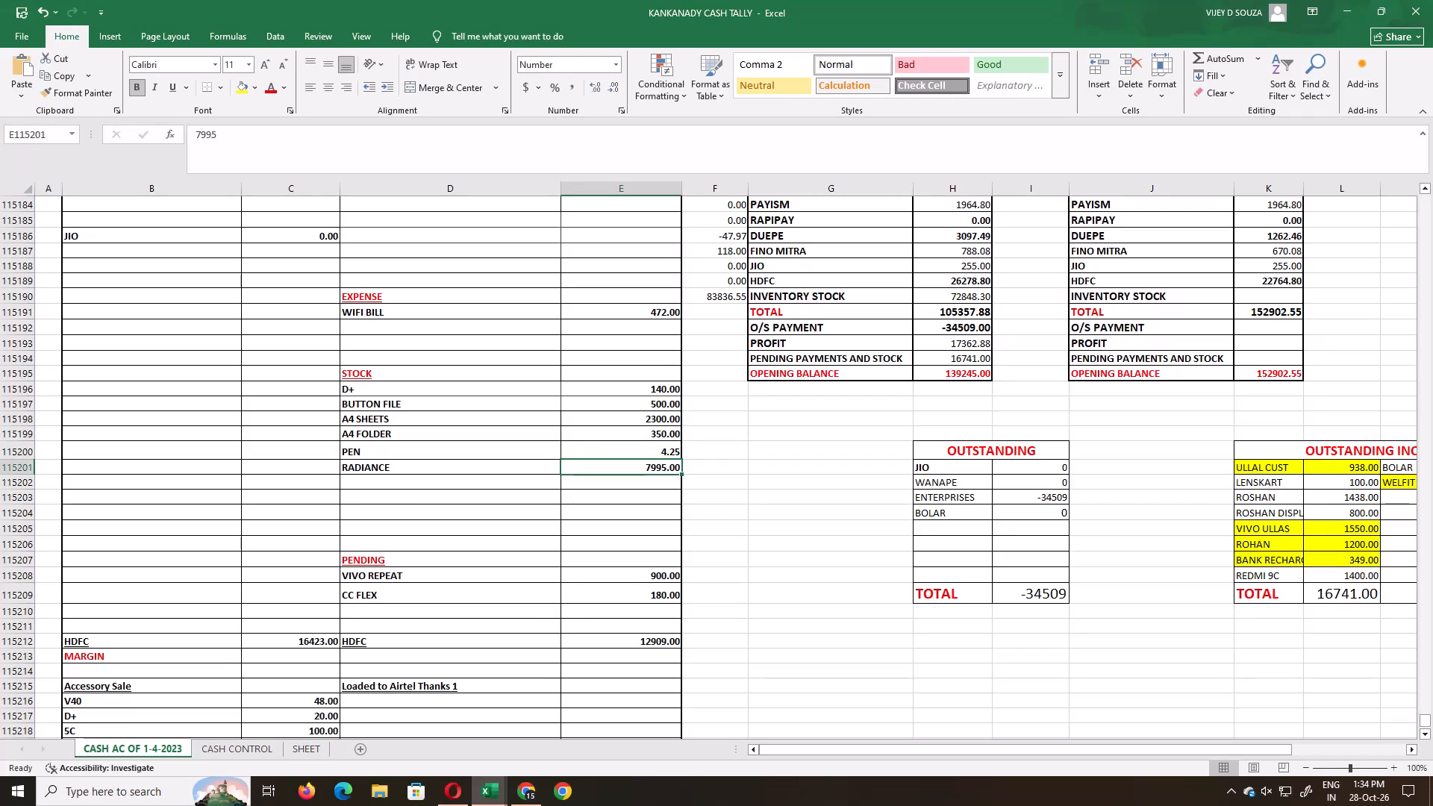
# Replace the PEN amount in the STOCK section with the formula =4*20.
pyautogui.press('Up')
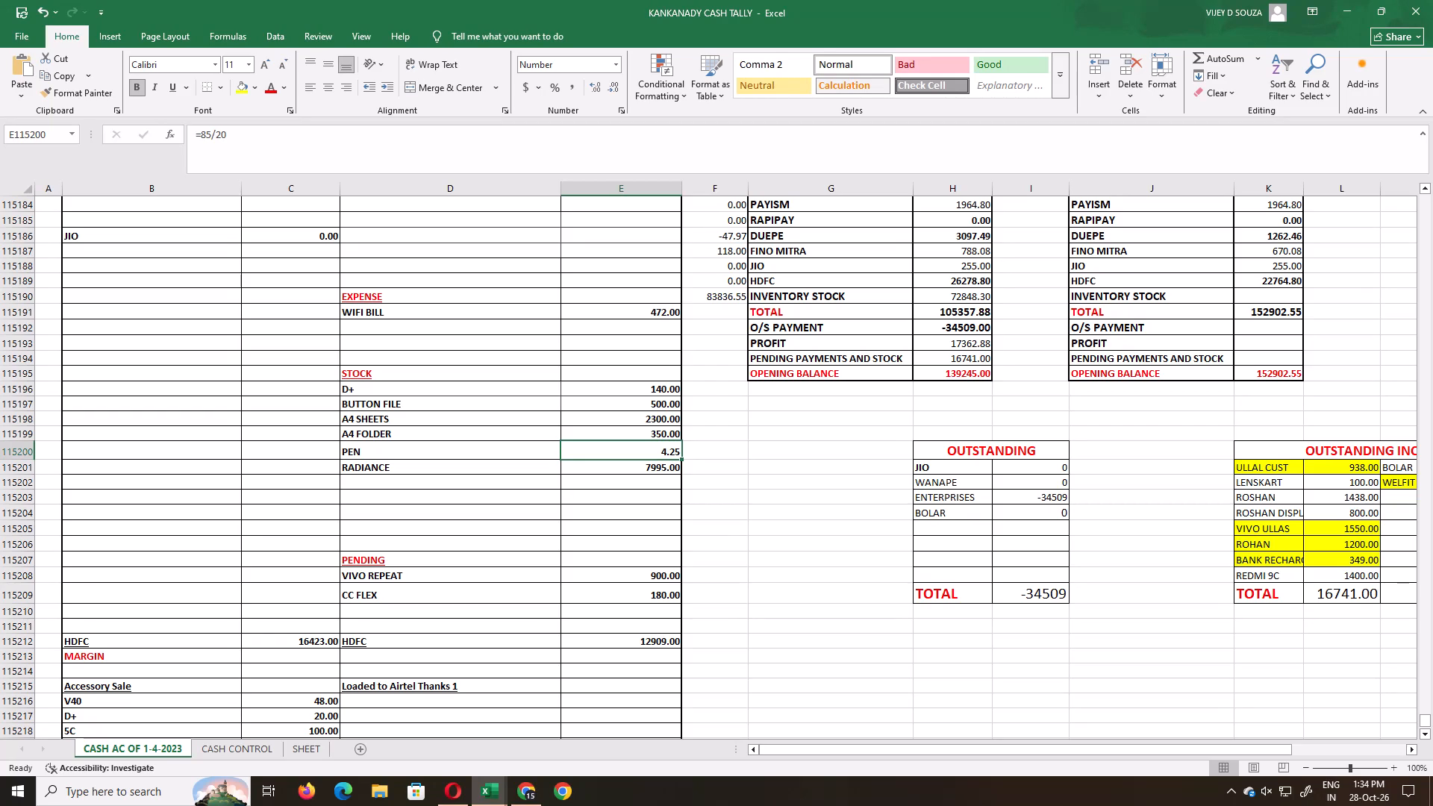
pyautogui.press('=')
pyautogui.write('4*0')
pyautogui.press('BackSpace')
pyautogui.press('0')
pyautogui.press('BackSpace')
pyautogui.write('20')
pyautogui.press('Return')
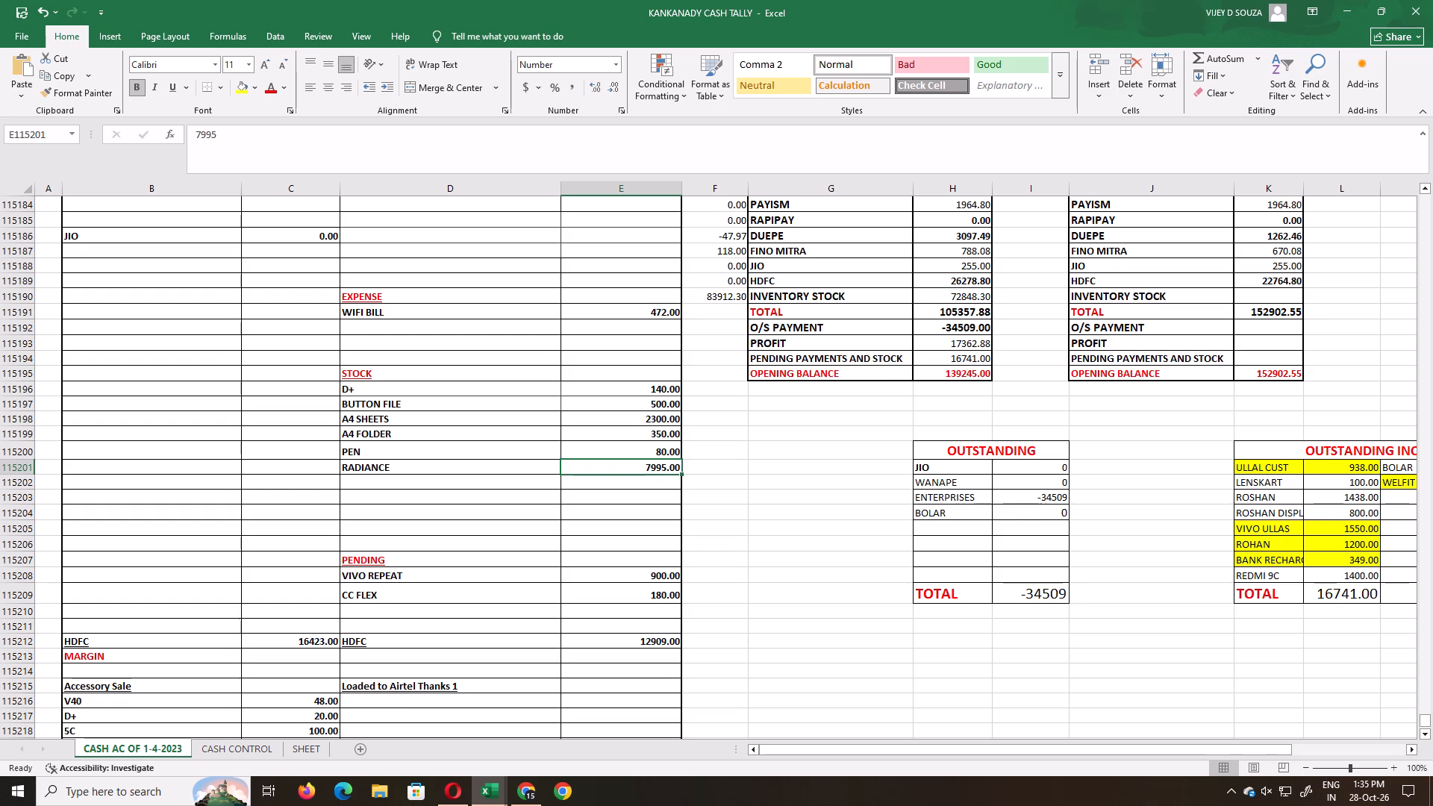
# Set the PEN amount in the STOCK section to the formula =5*20, and save the workbook.
pyautogui.press('Up')
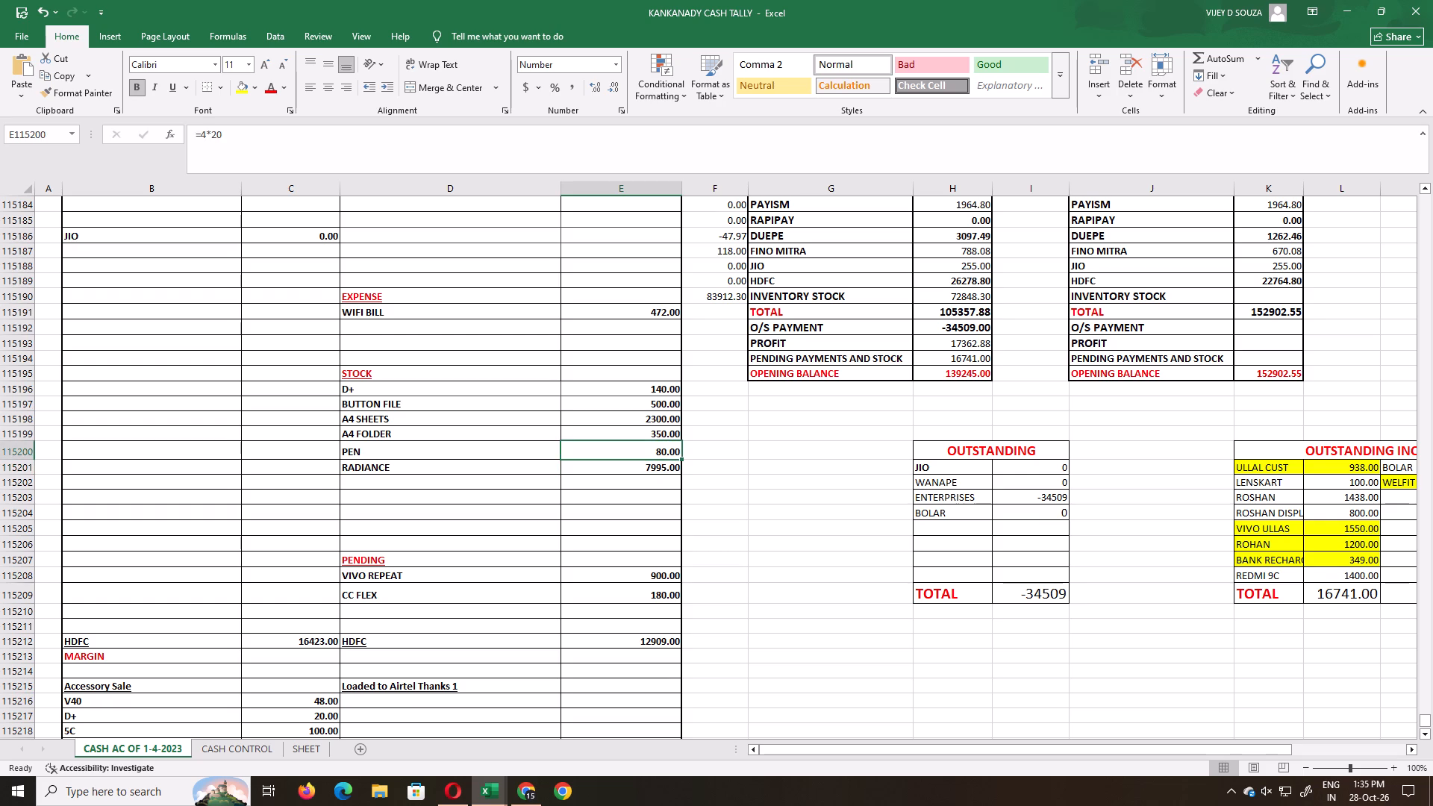
pyautogui.write('=5*')
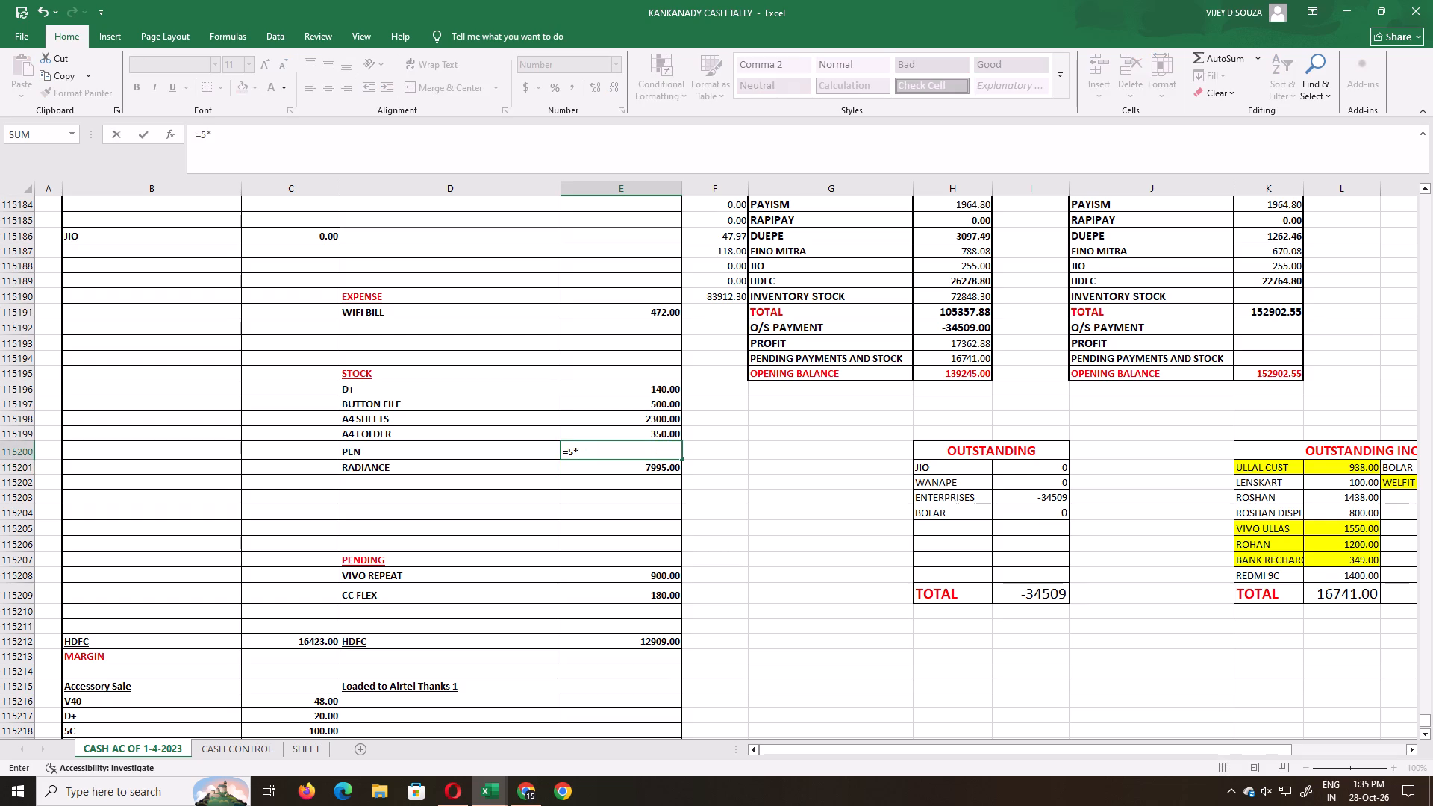
pyautogui.write('20')
pyautogui.press('Return')
pyautogui.hotkey('ctrl', 's')
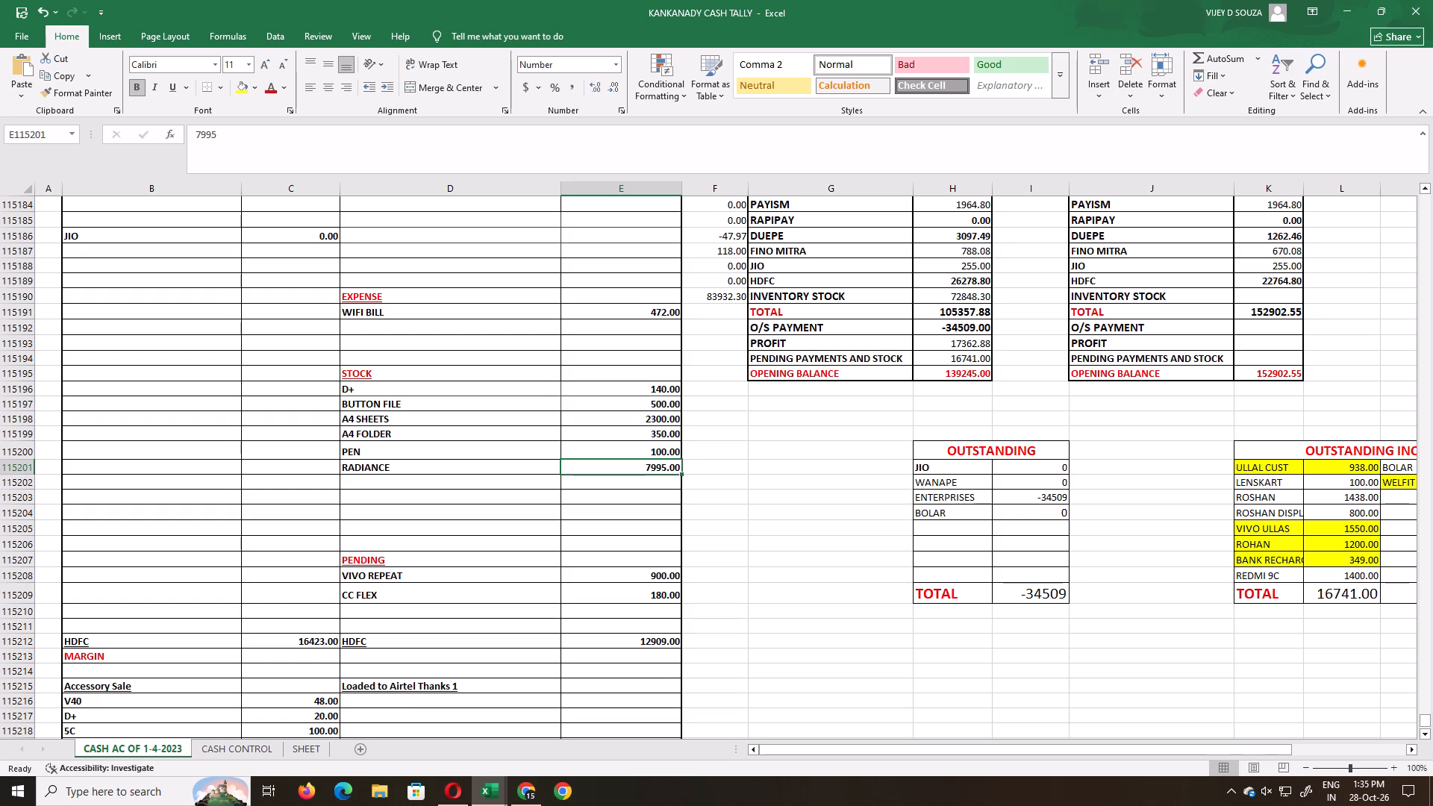
# Select the RADIANCE item name below PEN in the STOCK section.
pyautogui.click(412, 466)
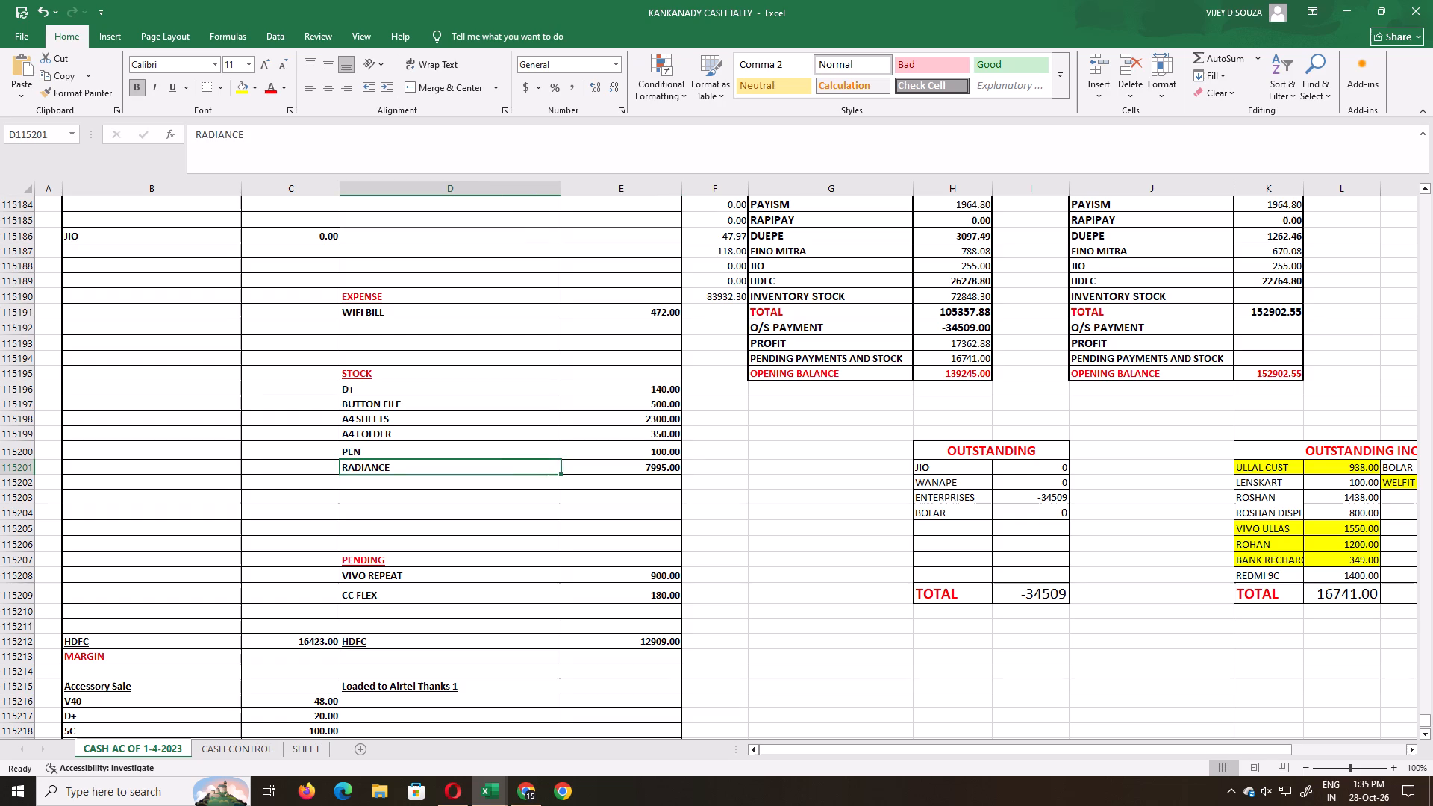
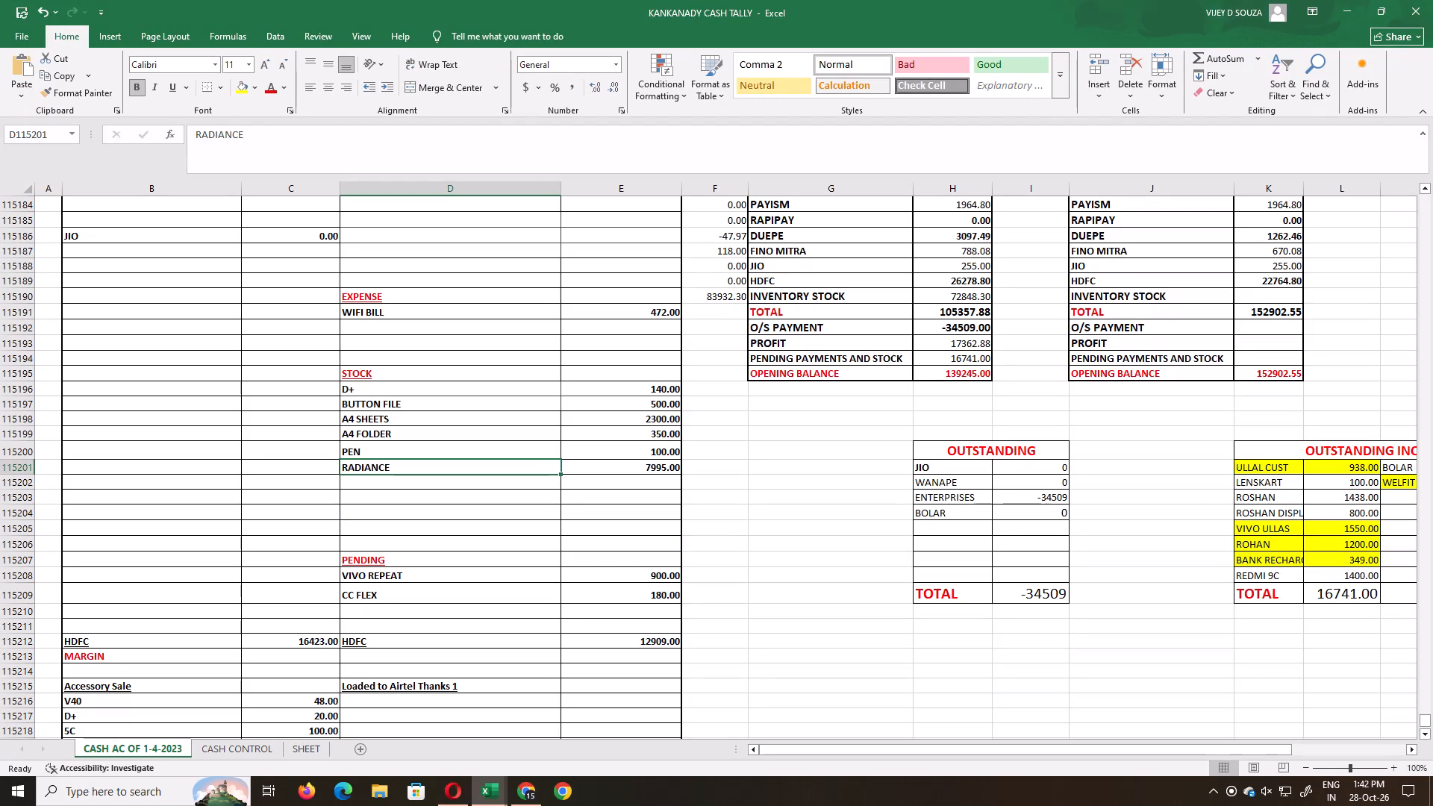
# Clear the RADIANCE item name and its amount from the STOCK section, and save the workbook.
pyautogui.moveTo(532, 471); pyautogui.dragTo(575, 471)
pyautogui.press('Delete')
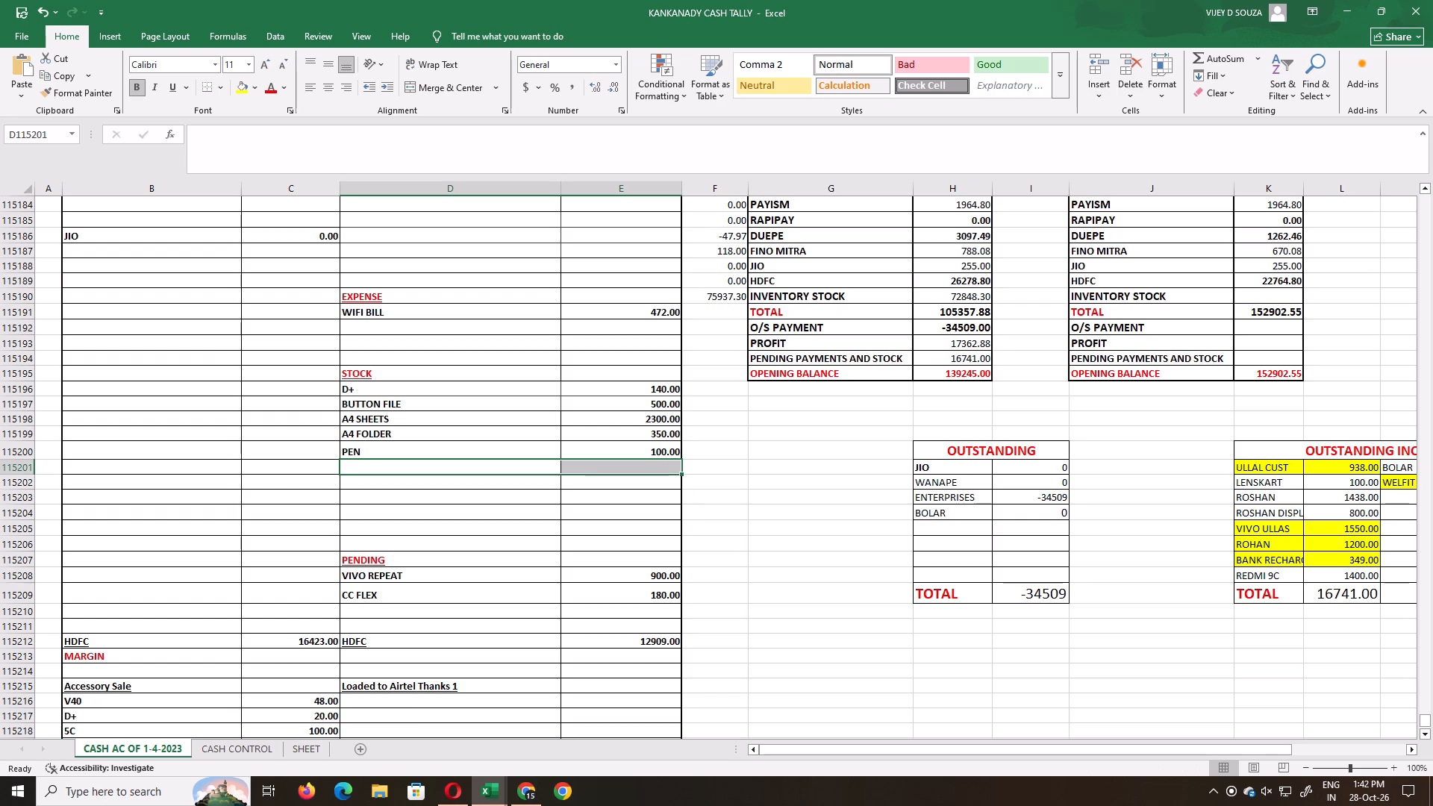
pyautogui.hotkey('ctrl', 's')
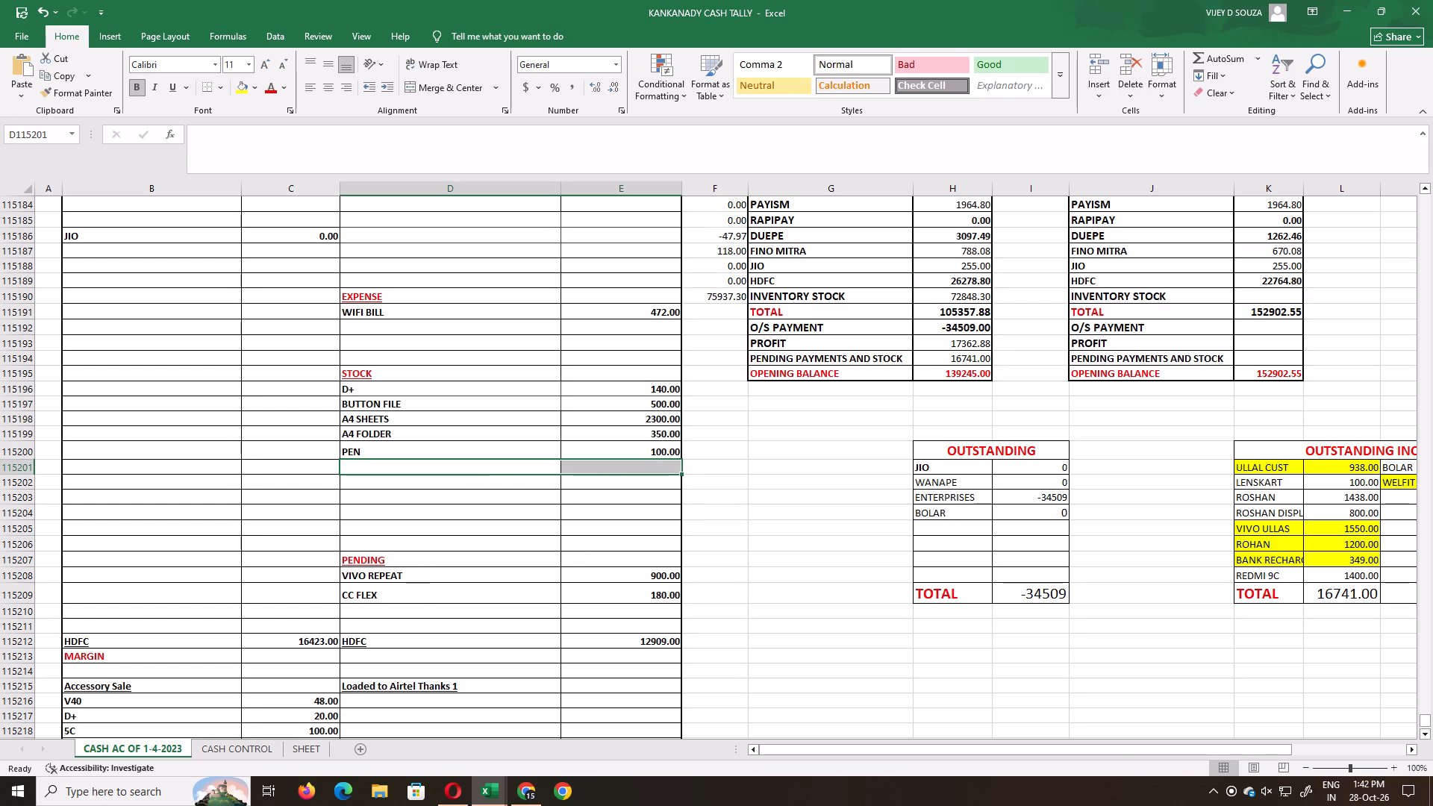
# Enter PETE as a new item name below CC FLEX in the PENDING section.
pyautogui.click(415, 607)
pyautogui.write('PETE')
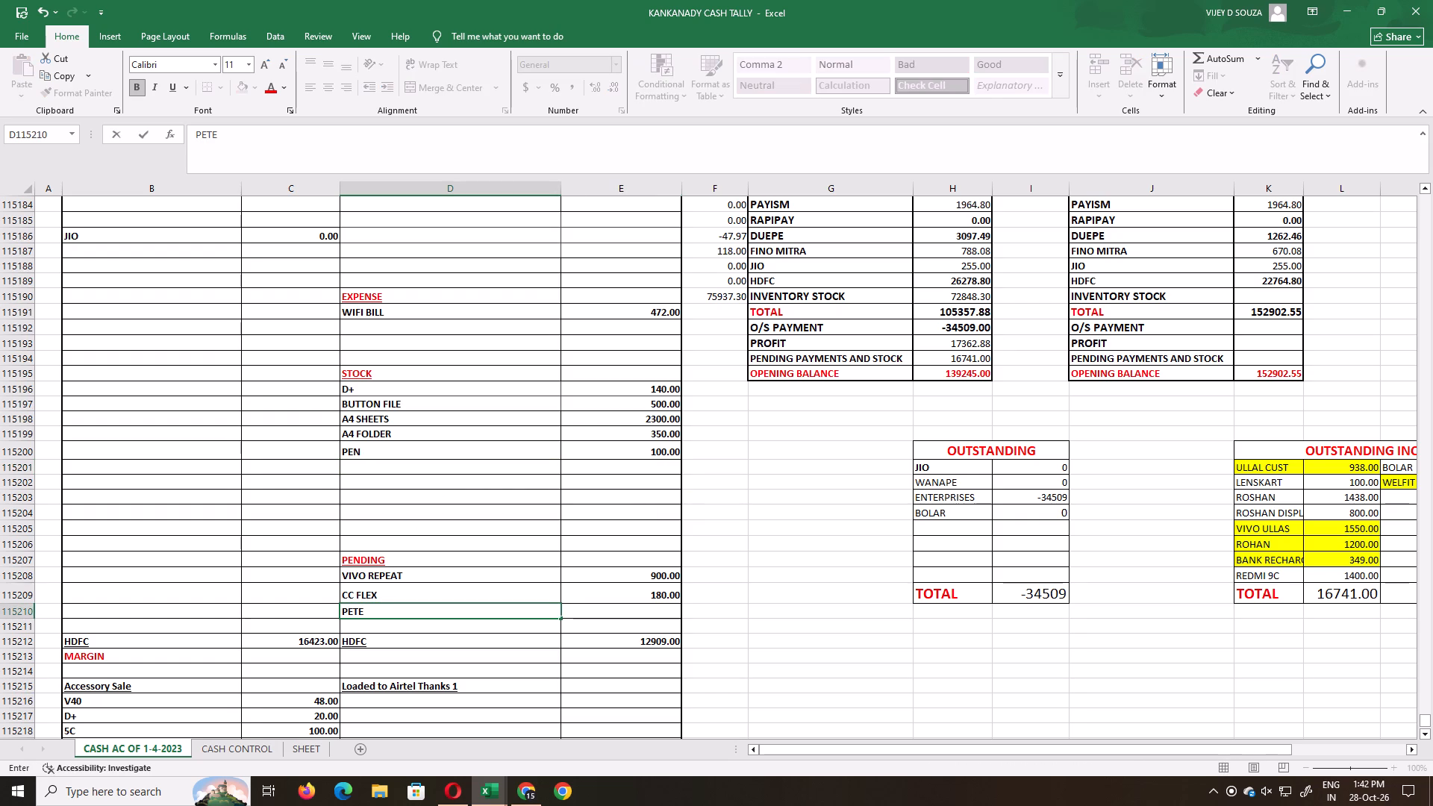
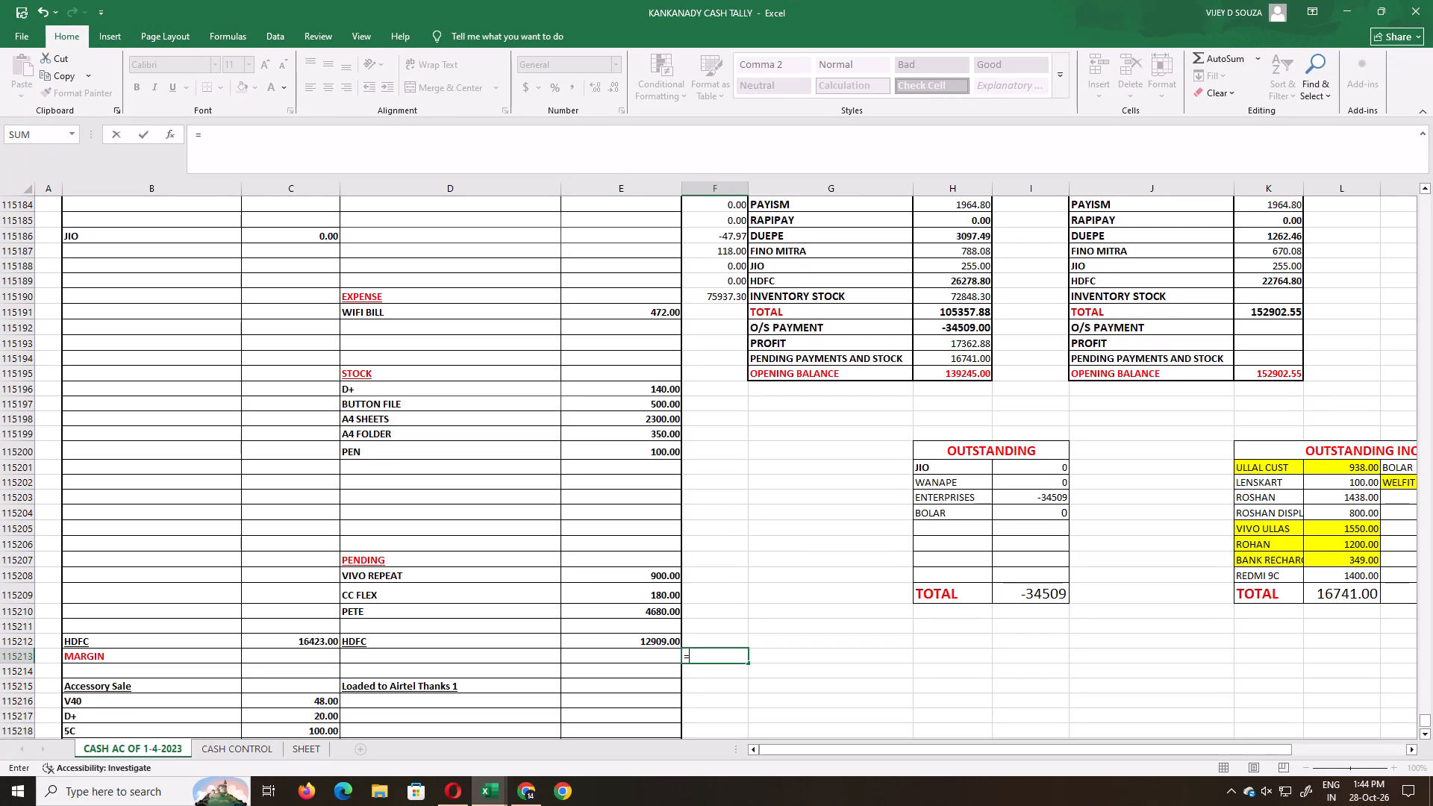
# Complete the formula in F115213, beside the MARGIN row, adding the PETE, BUTTON FILE, A4 SHEETS, A4 FOLDER and PEN amounts.
pyautogui.click(658, 605)
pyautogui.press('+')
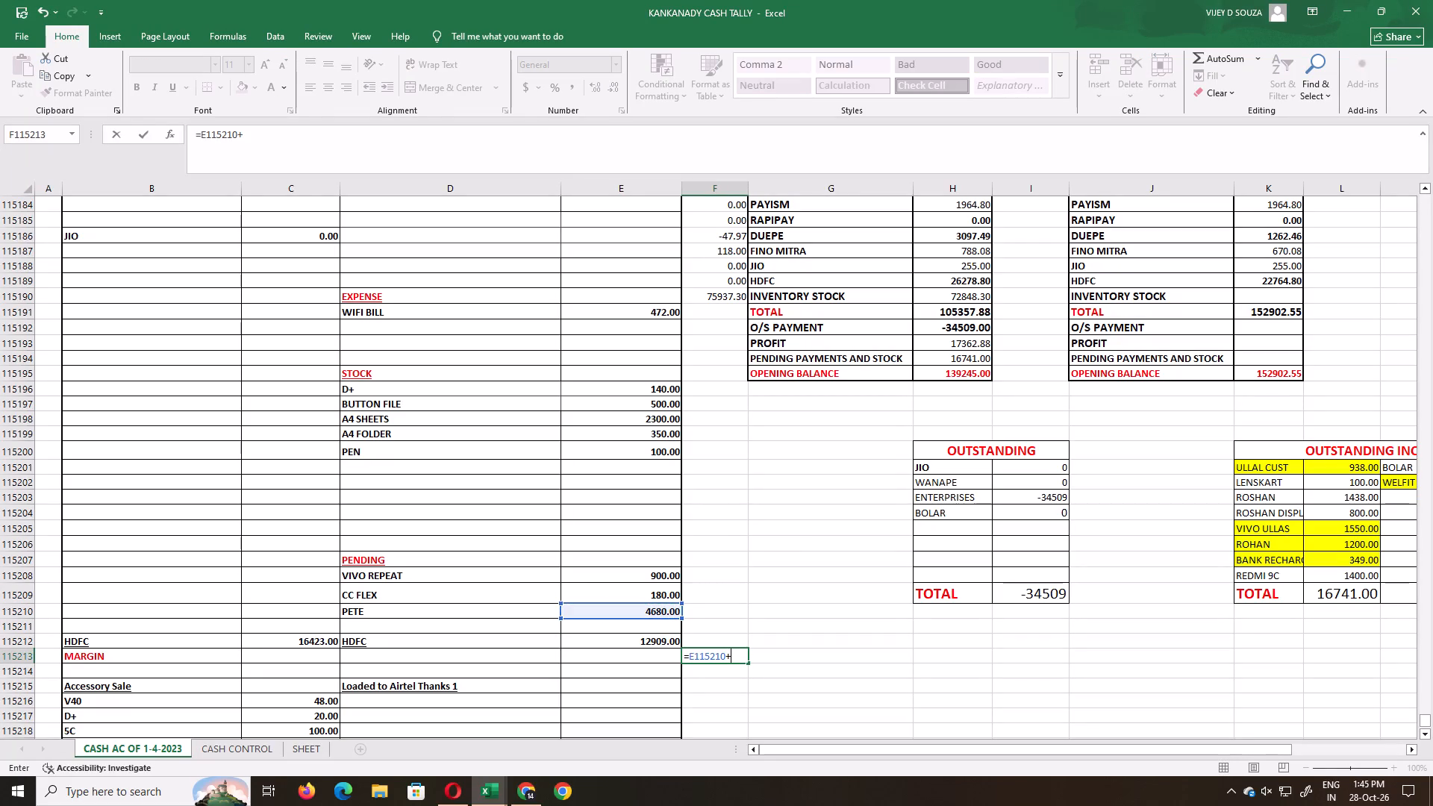
pyautogui.click(652, 406)
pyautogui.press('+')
pyautogui.click(650, 419)
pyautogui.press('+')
pyautogui.click(652, 435)
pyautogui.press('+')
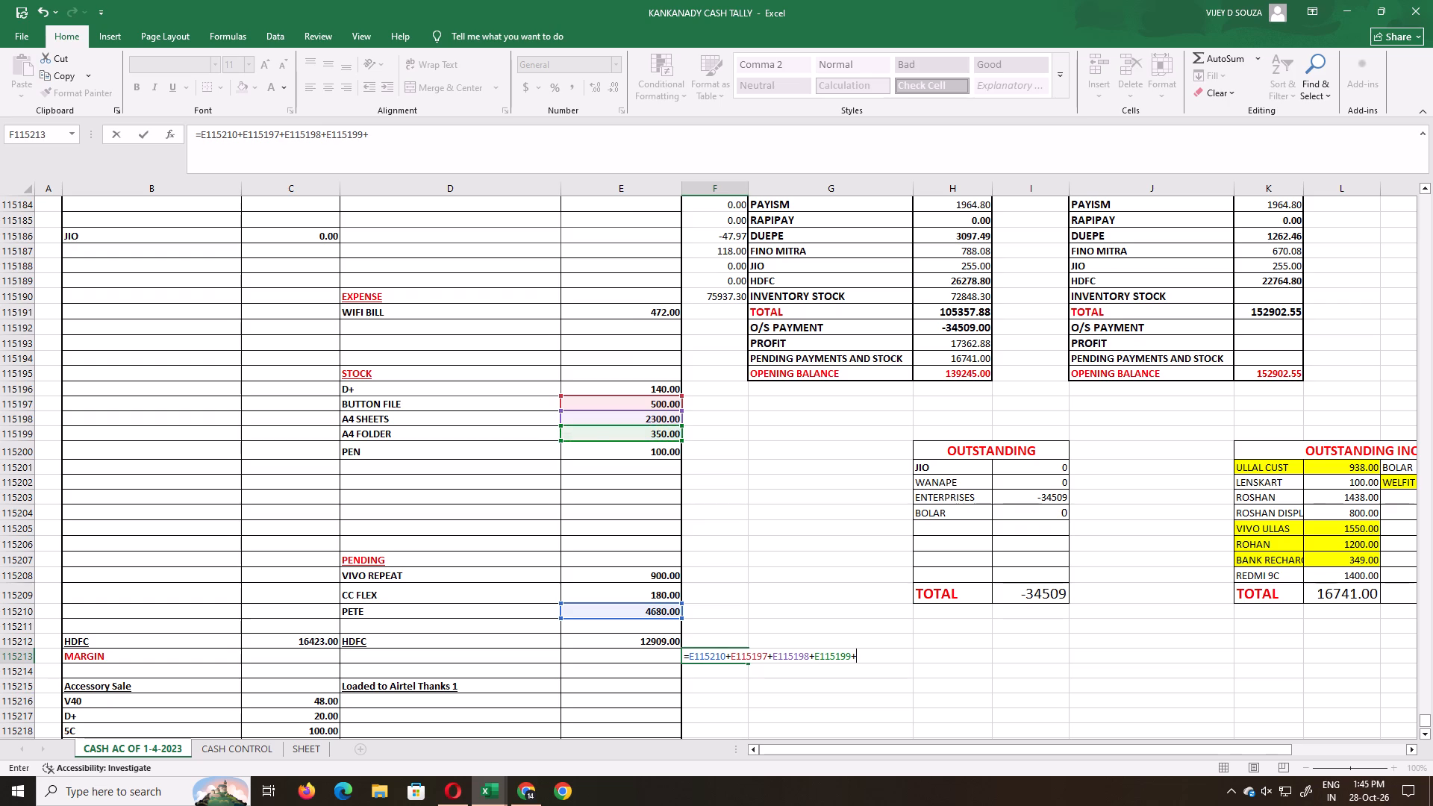
pyautogui.click(651, 452)
pyautogui.press('Return')
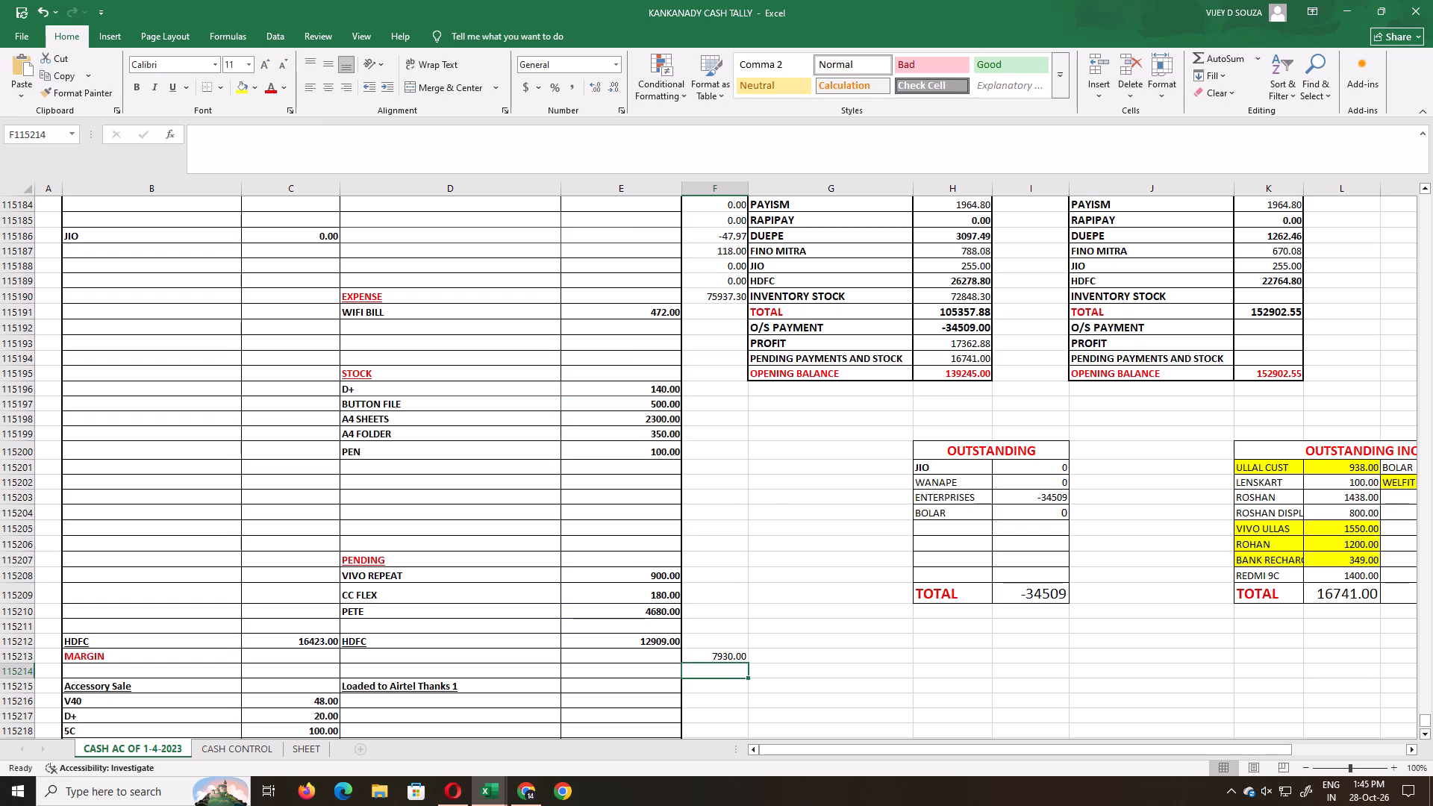
# Switch to the Opera browser with the ECOBYTE main ledger.
pyautogui.click(455, 793)
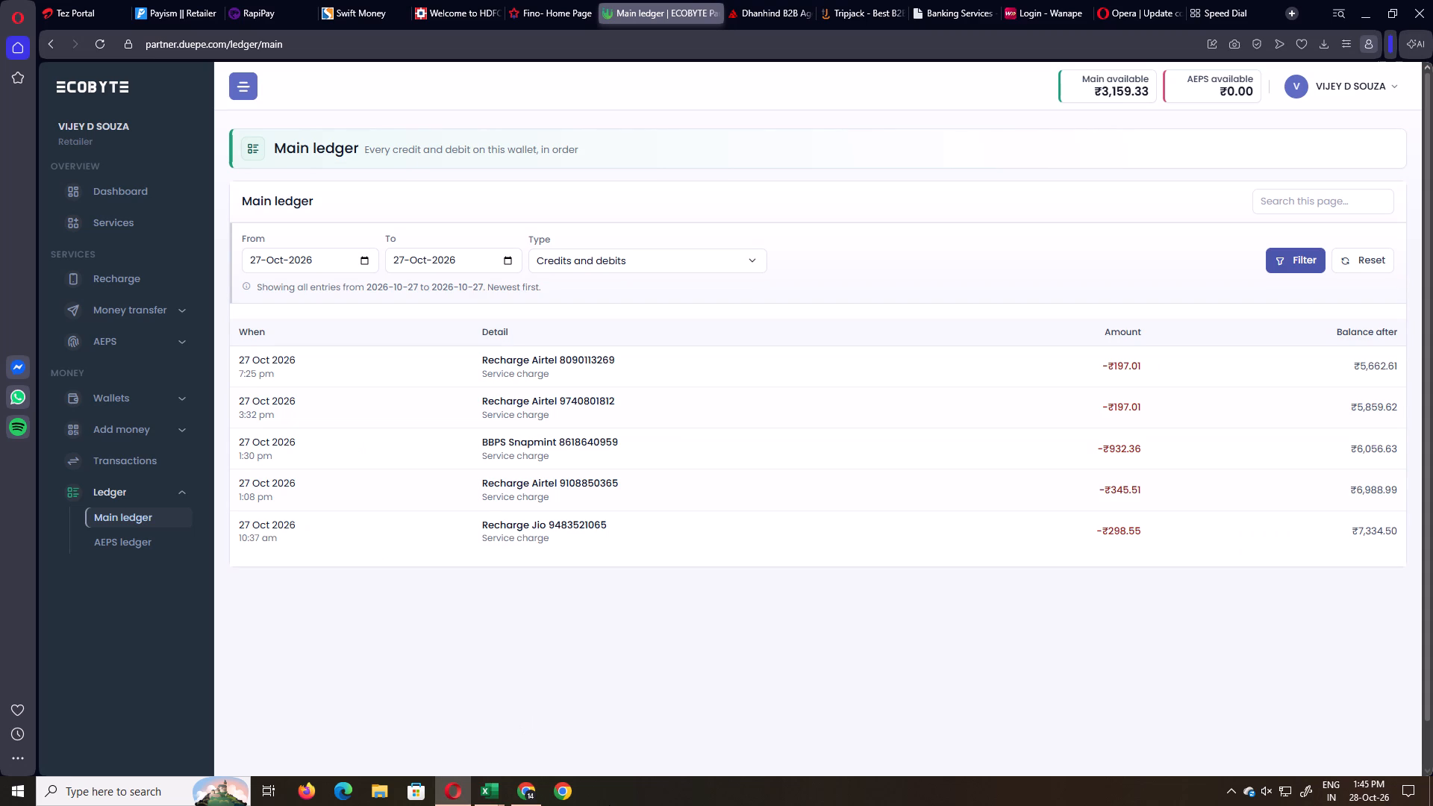
# Switch to the KANKANADY CASH TALLY workbook in Excel and examine which STOCK and PENDING amounts the formula in cell F115213 adds.
pyautogui.hotkey('alt', 'Tab')
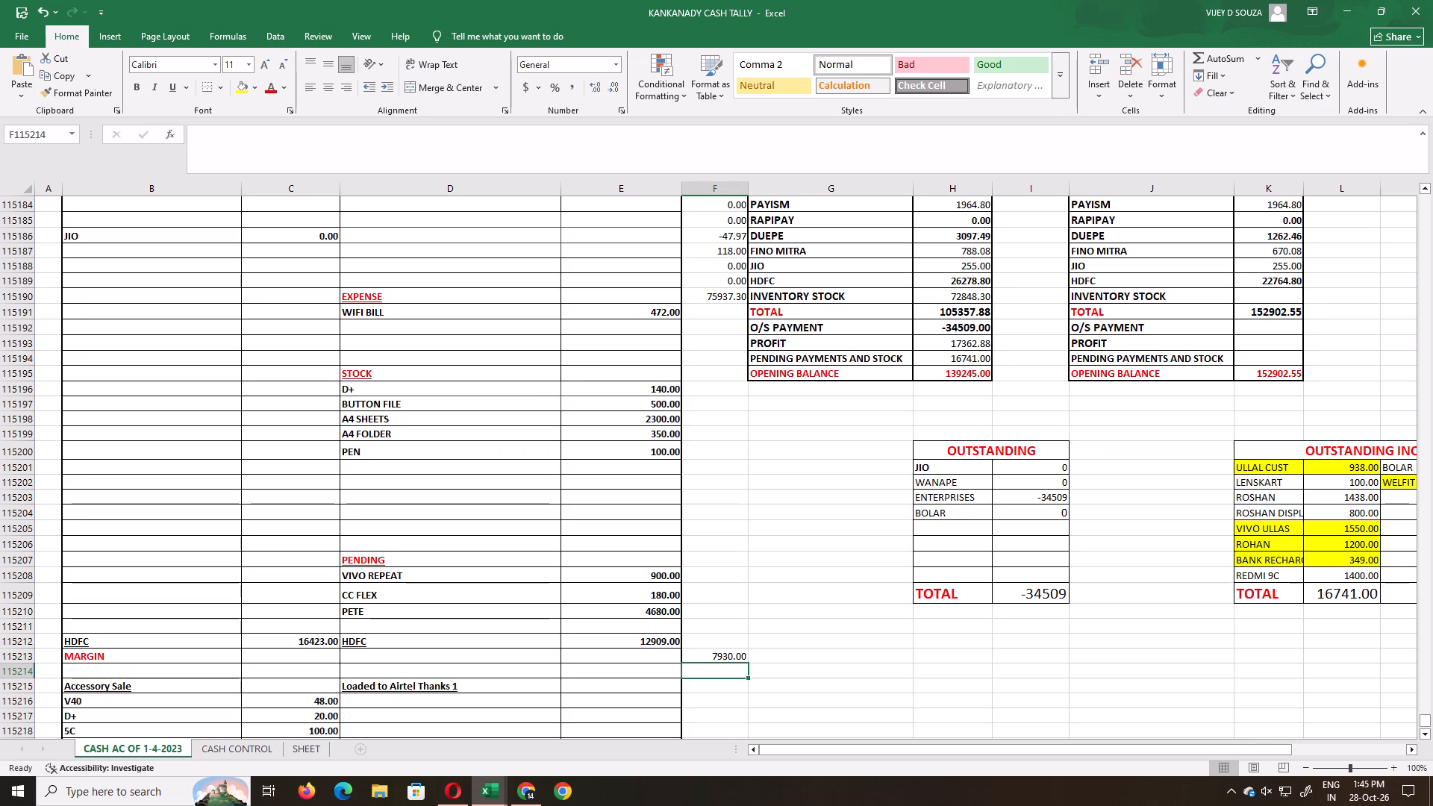
pyautogui.press('Up')
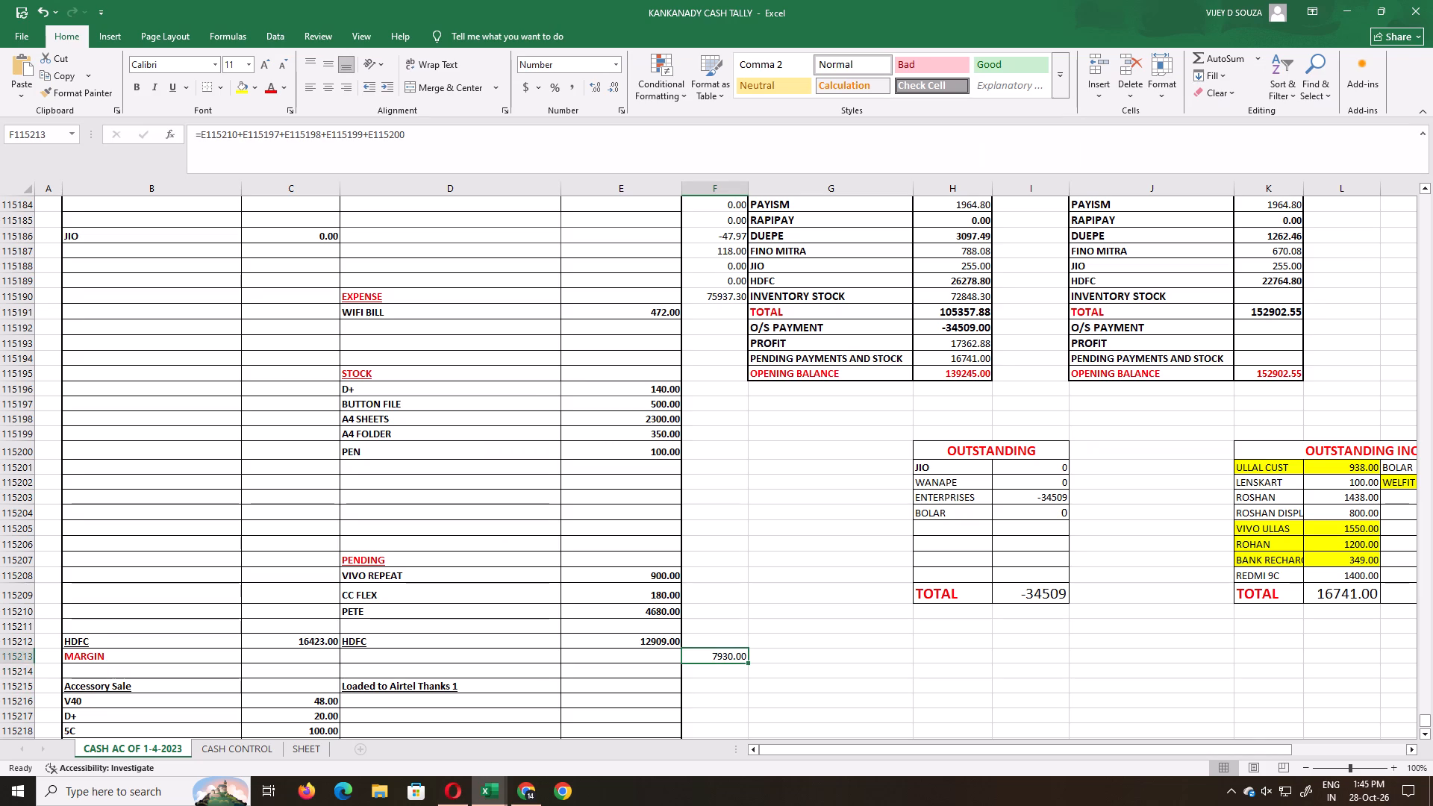
pyautogui.press('Return')
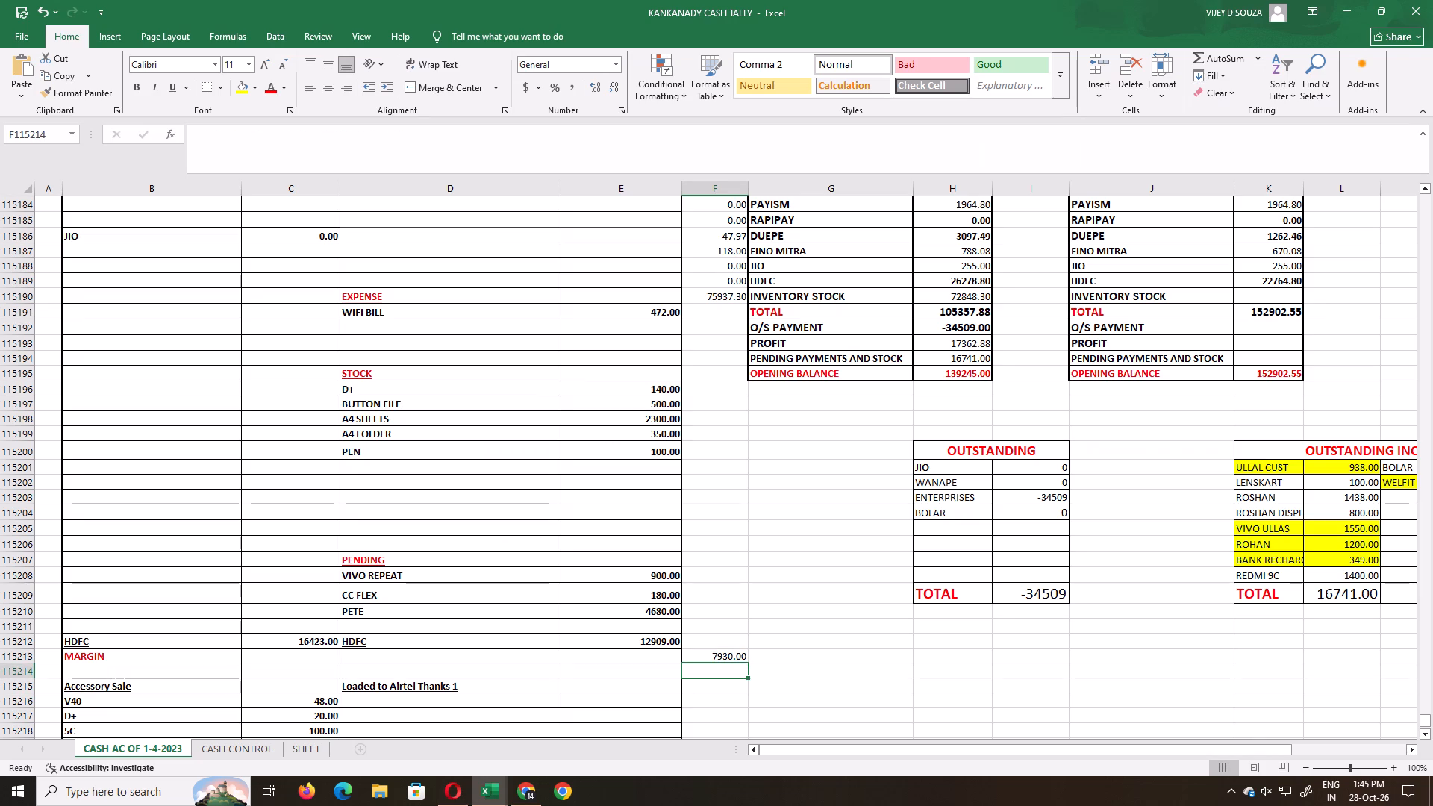
pyautogui.click(717, 656)
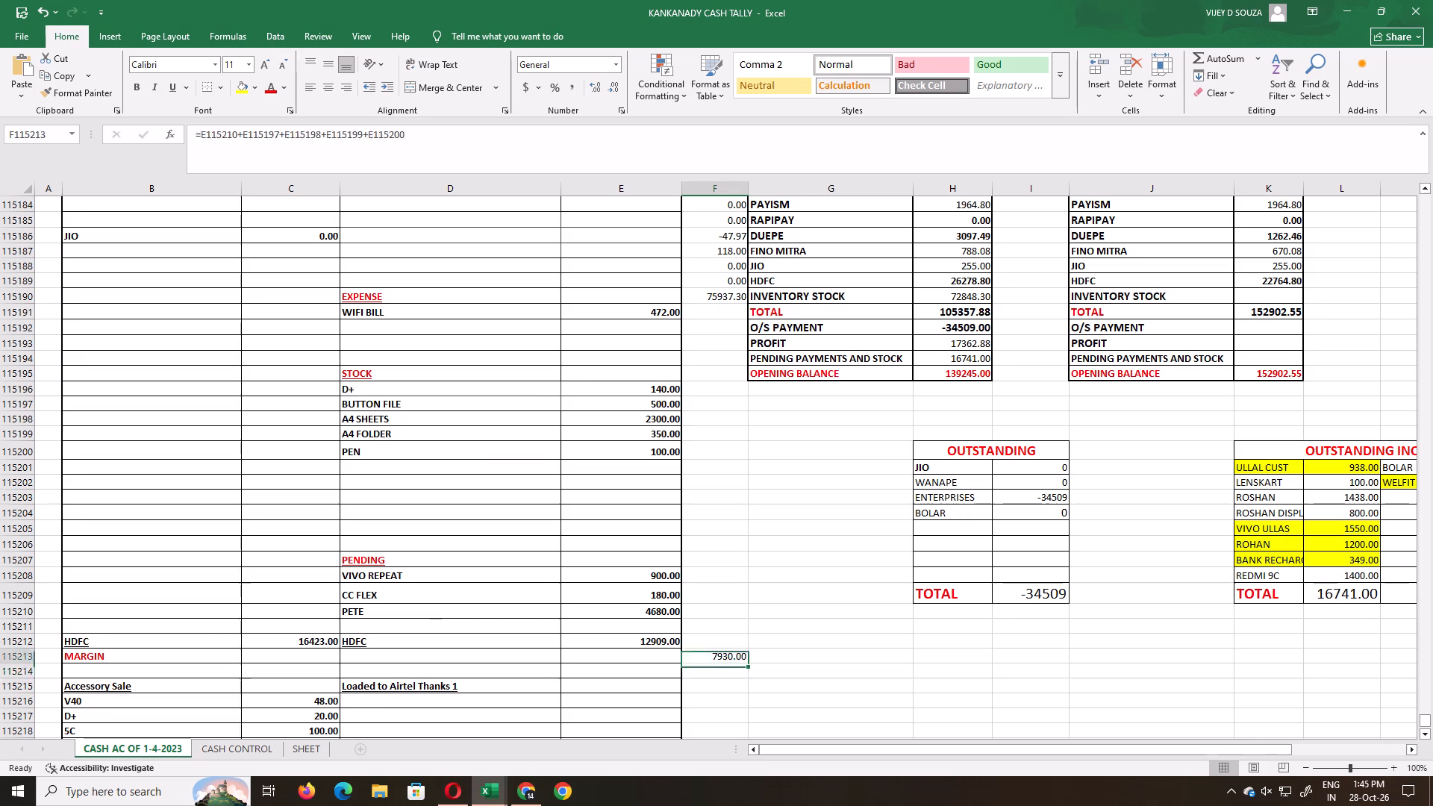
pyautogui.tripleClick(717, 656)
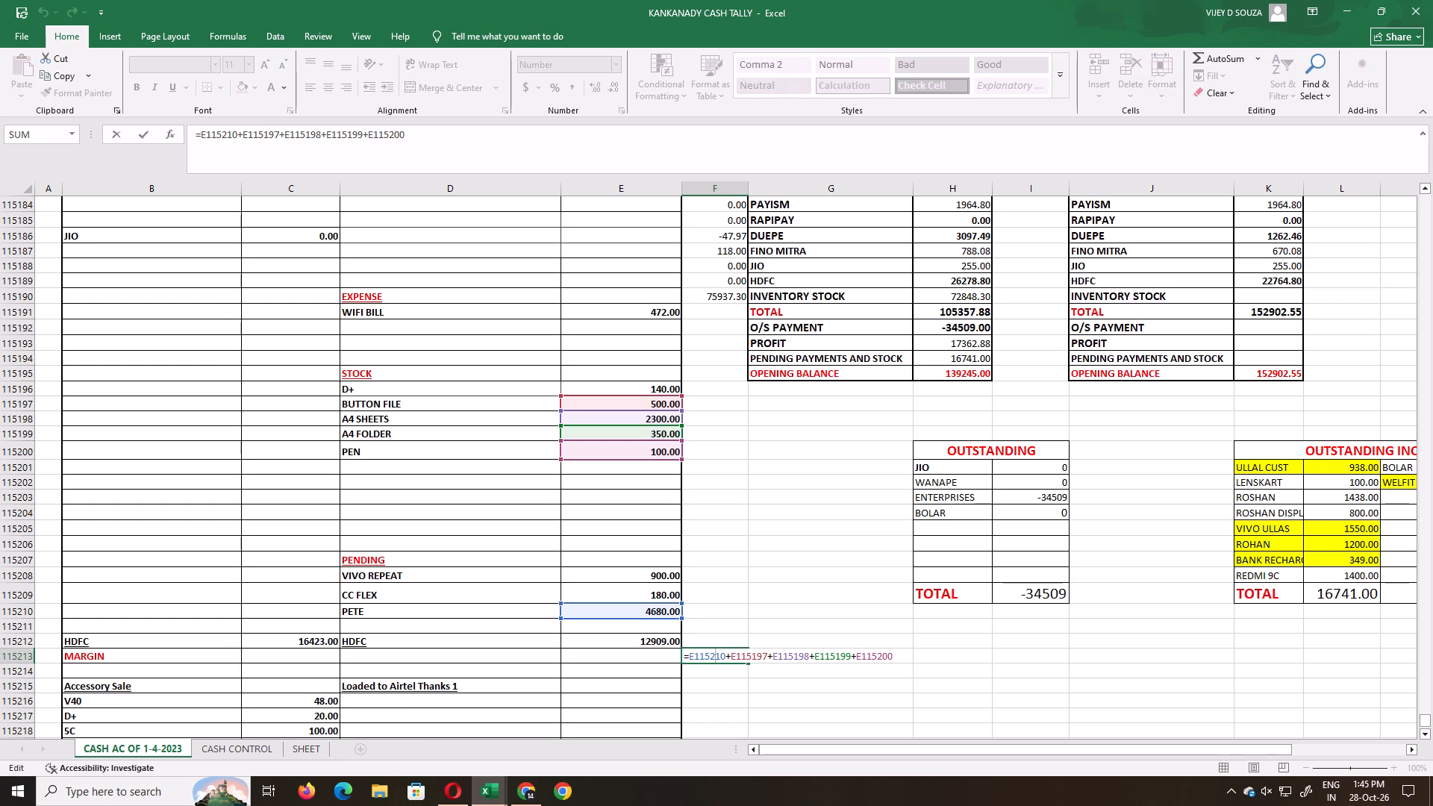
pyautogui.hotkey('alt', 'Tab')
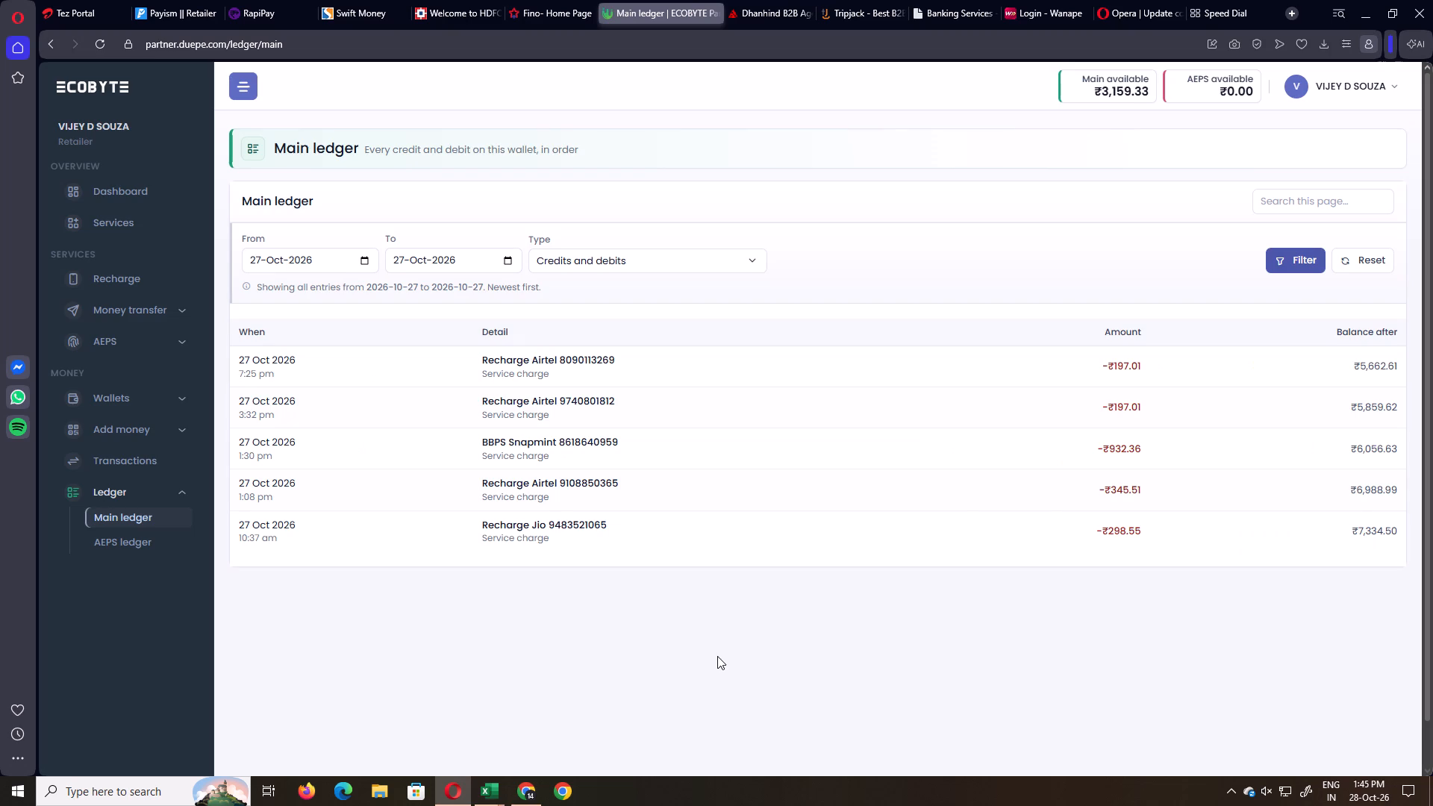
pyautogui.hotkey('alt', 'Tab')
pyautogui.hotkey('alt', 'Tab')
pyautogui.hotkey('alt', 'Tab')
pyautogui.press('Escape')
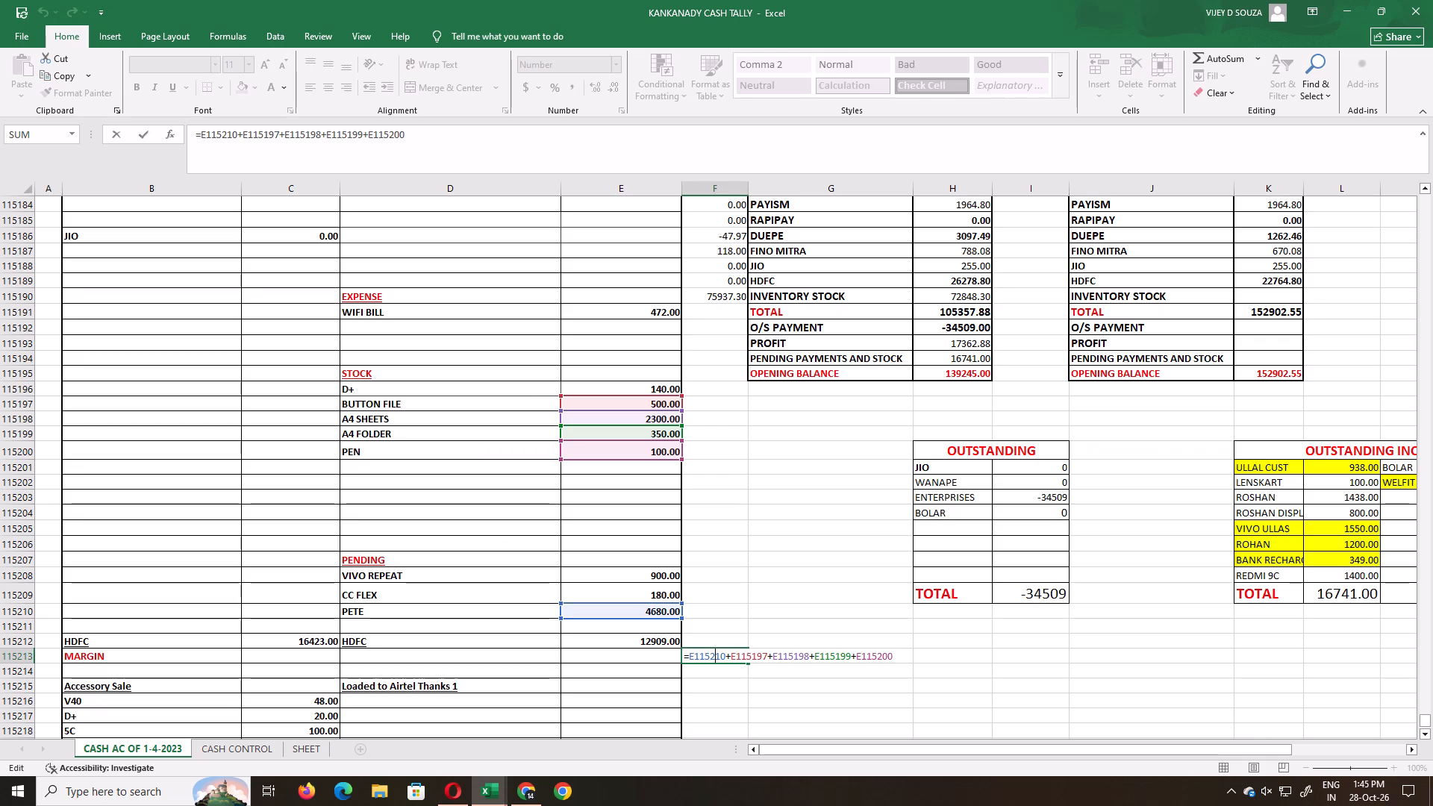
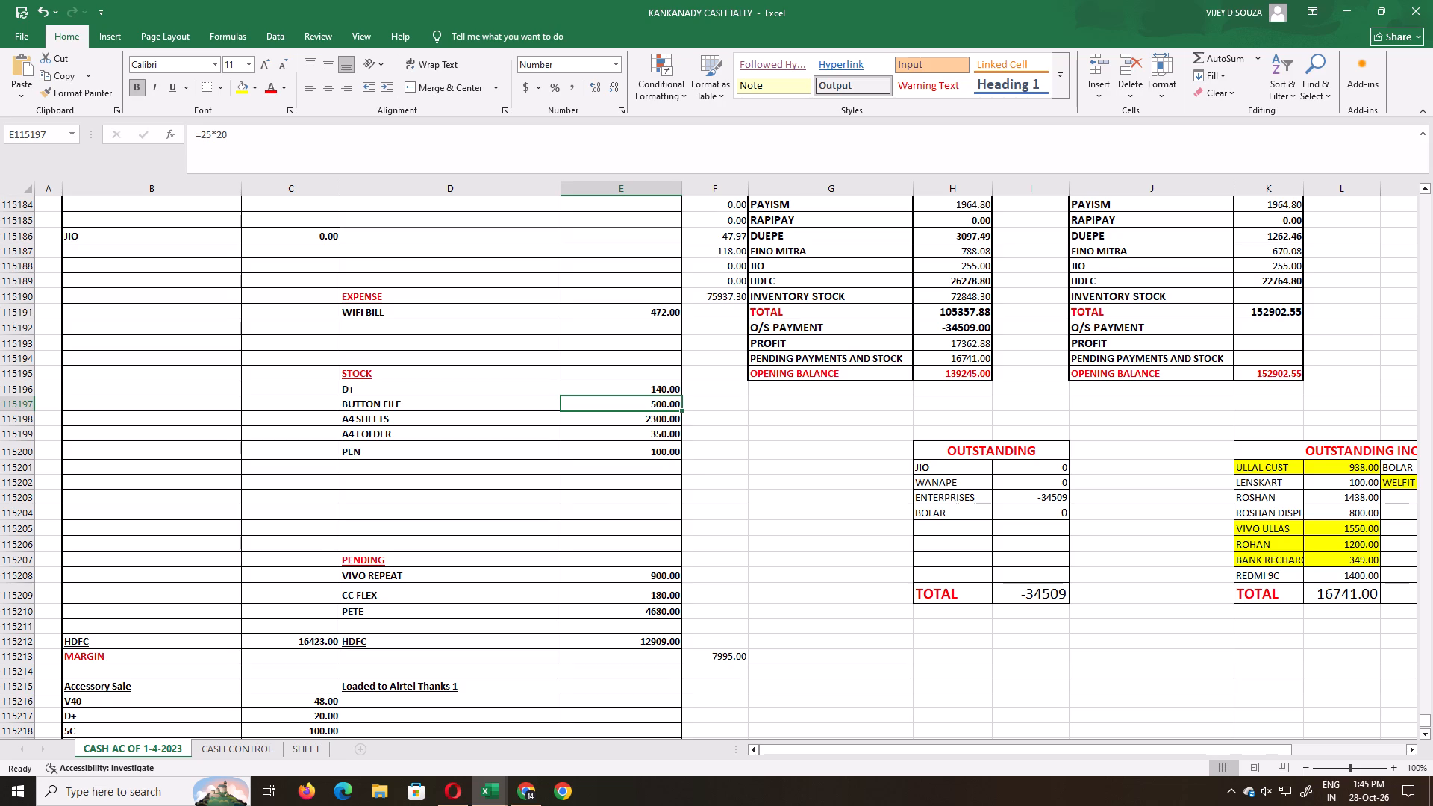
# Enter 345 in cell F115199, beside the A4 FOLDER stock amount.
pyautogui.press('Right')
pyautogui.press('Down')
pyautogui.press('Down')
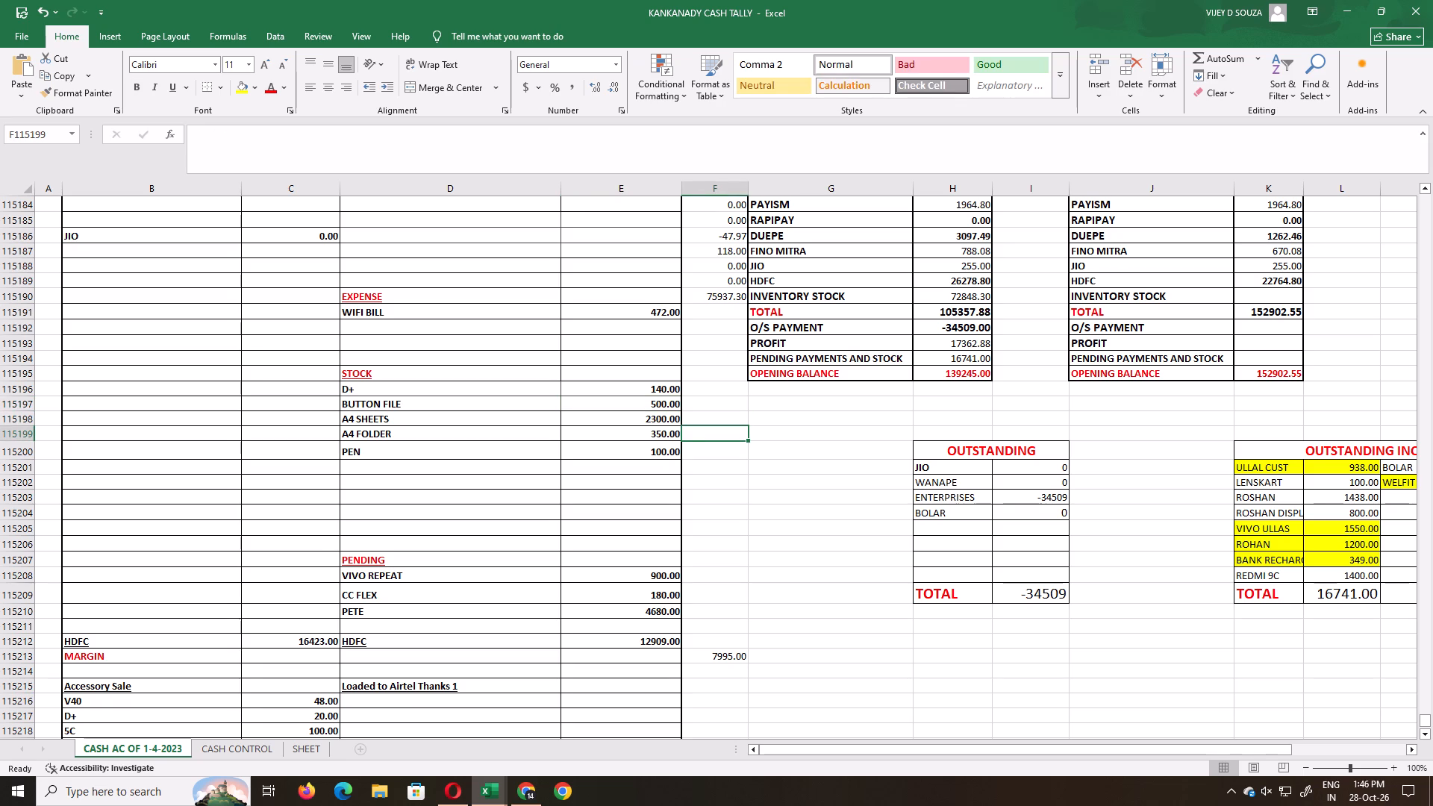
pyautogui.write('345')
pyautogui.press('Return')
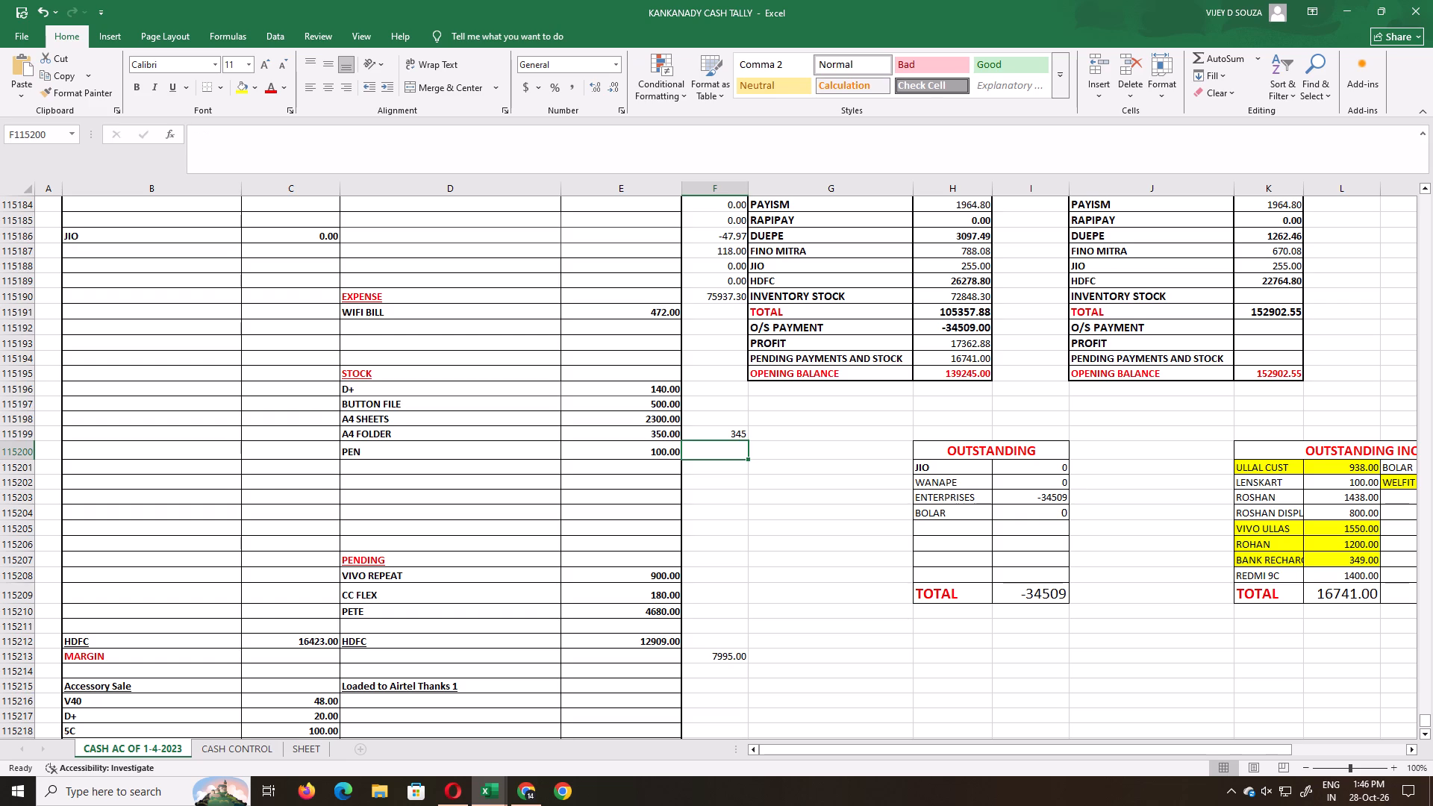
# Clear the 345 entered in cell F115199, beside the A4 FOLDER stock amount.
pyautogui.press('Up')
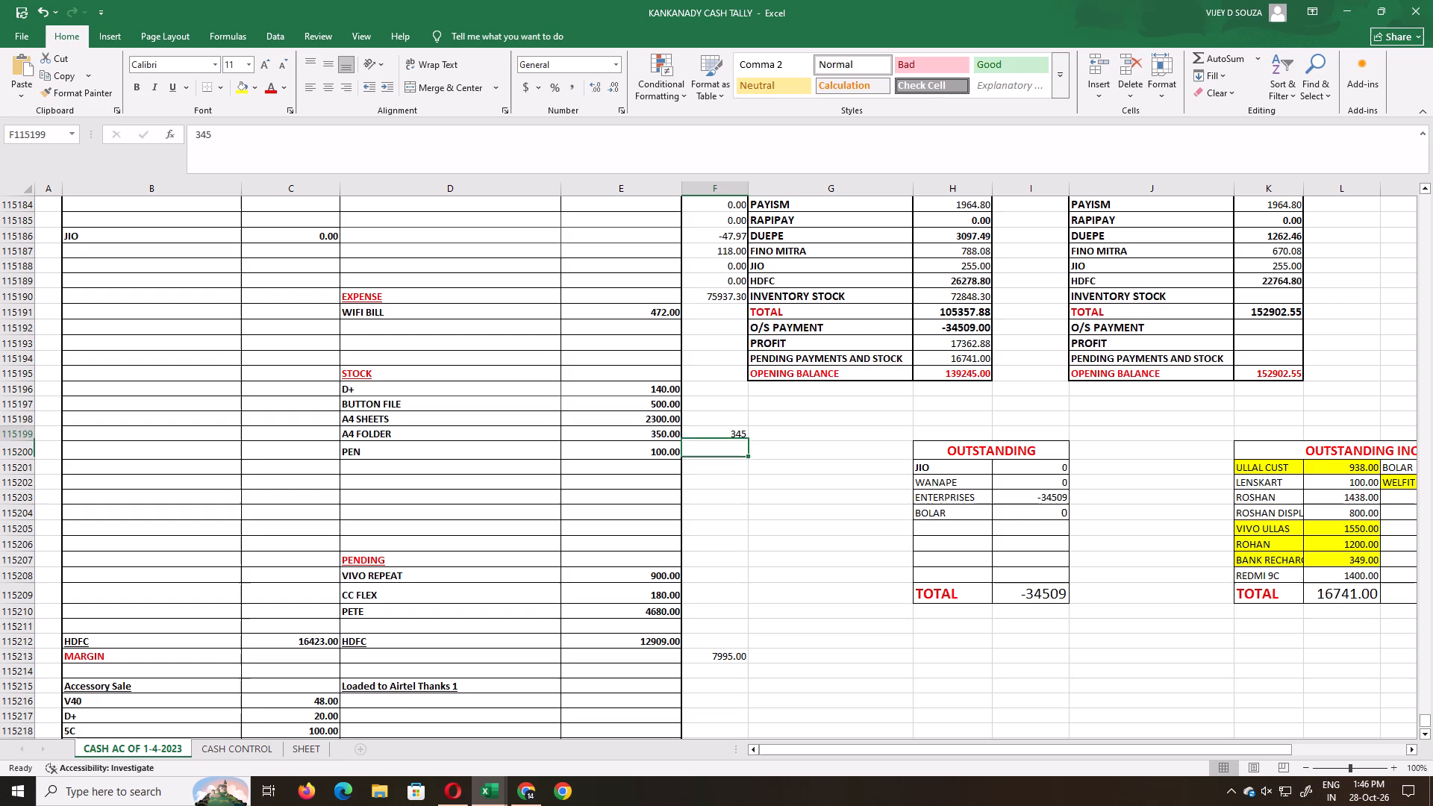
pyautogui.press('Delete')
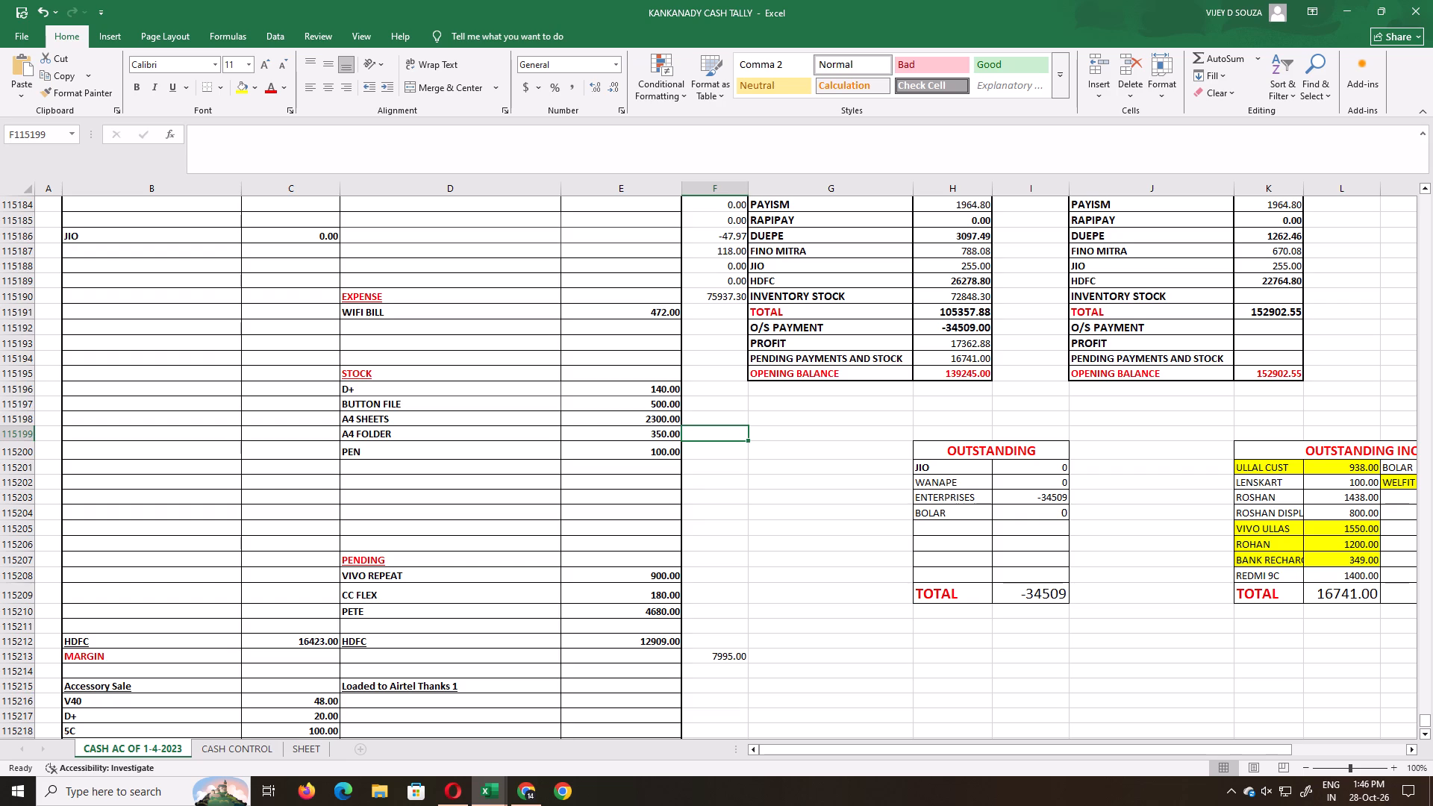
# Add ENVELOPES with an amount of 85 below WIFI BILL in the EXPENSE section, and save the workbook.
pyautogui.click(395, 324)
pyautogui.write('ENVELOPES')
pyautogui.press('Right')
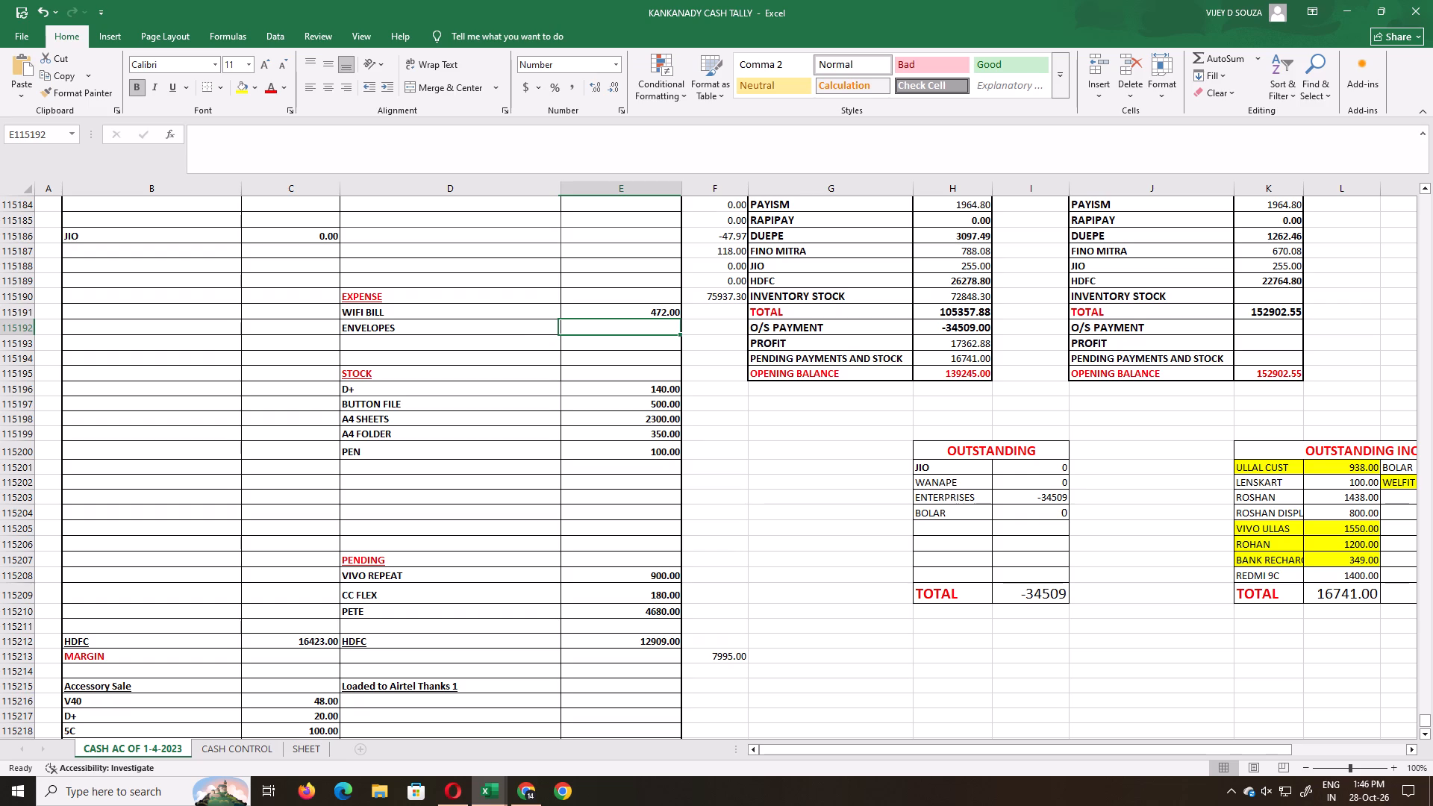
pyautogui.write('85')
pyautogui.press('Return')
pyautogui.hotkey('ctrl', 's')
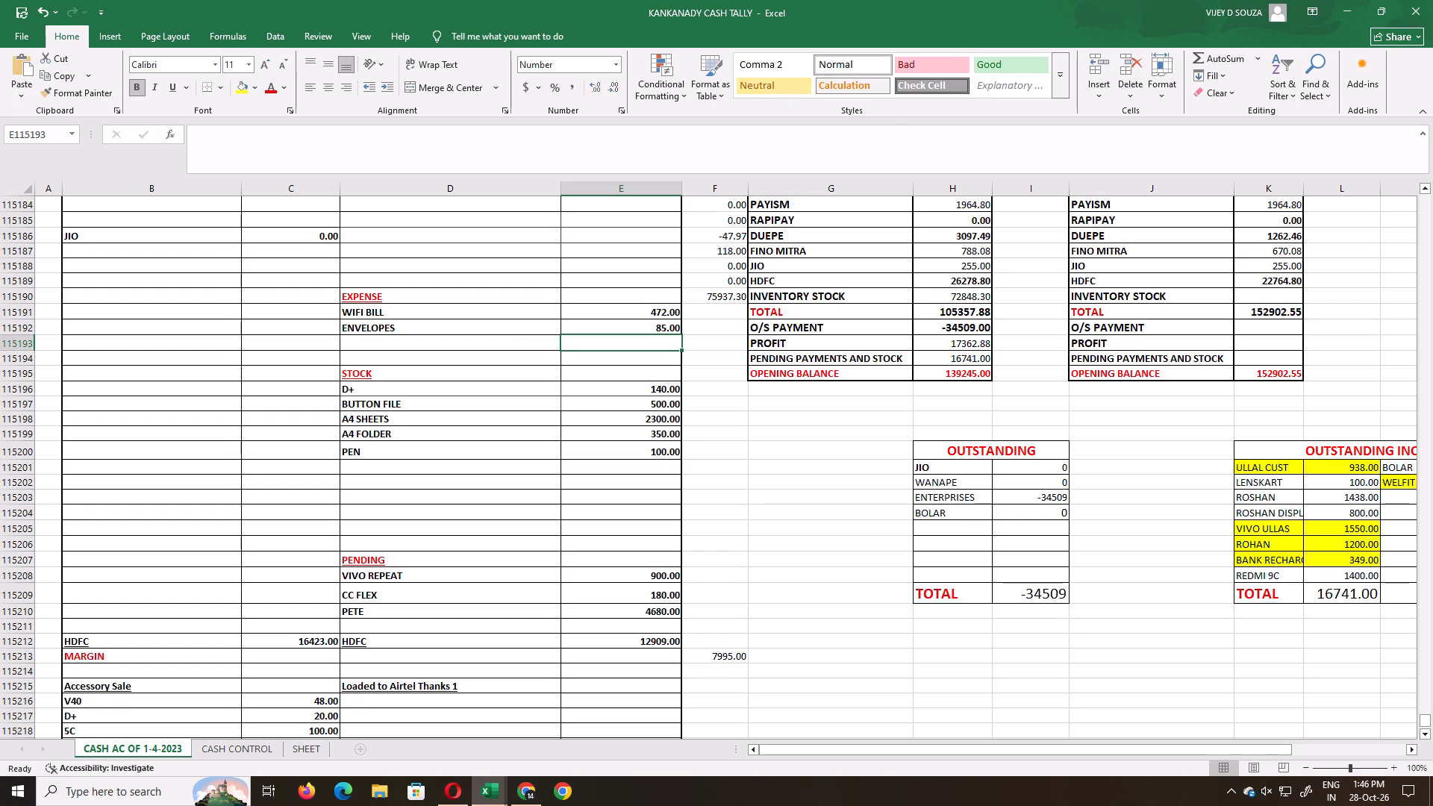
# Start a formula in cell G115204 that references cell E115193, just below the ENVELOPES amount.
pyautogui.click(757, 510)
pyautogui.press('=')
pyautogui.click(664, 335)
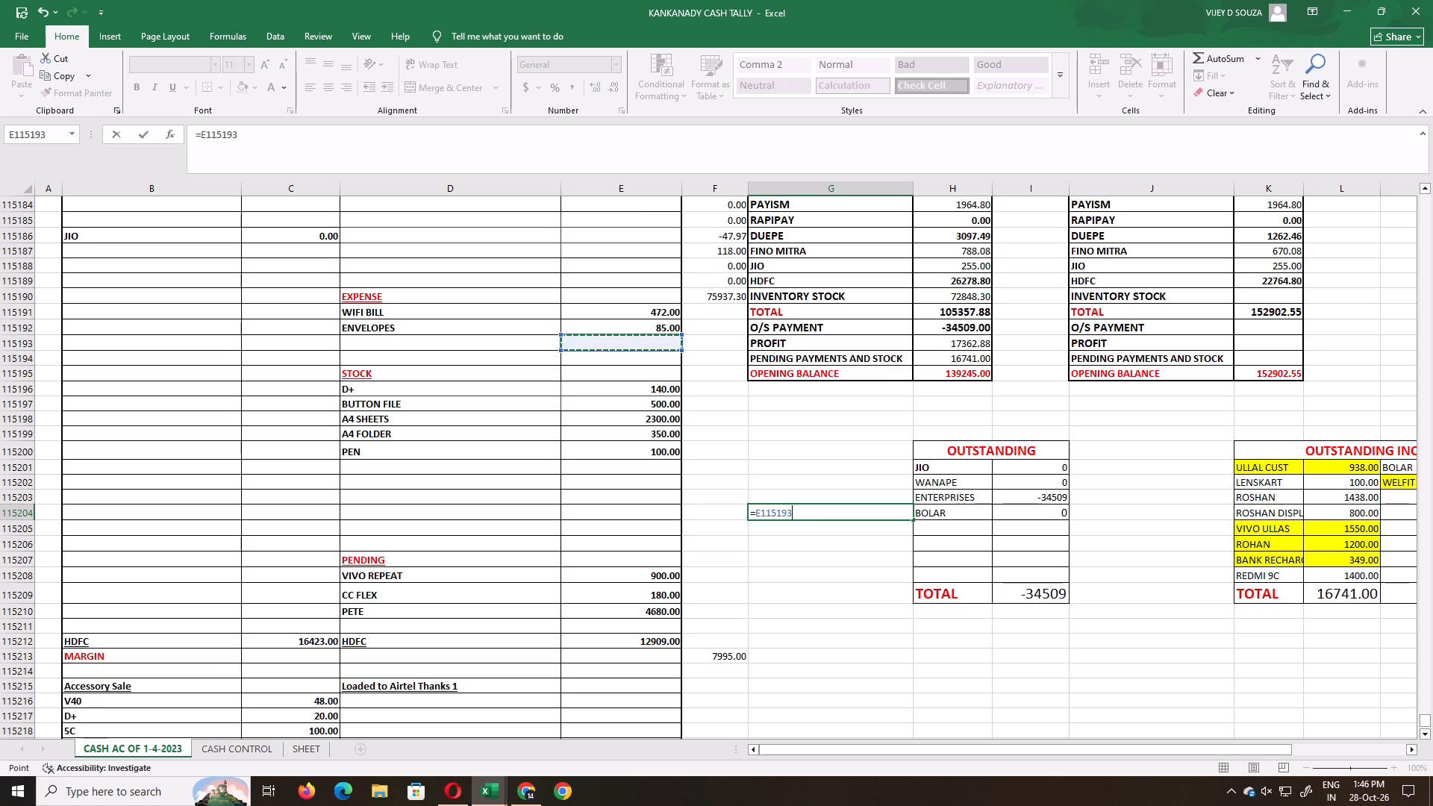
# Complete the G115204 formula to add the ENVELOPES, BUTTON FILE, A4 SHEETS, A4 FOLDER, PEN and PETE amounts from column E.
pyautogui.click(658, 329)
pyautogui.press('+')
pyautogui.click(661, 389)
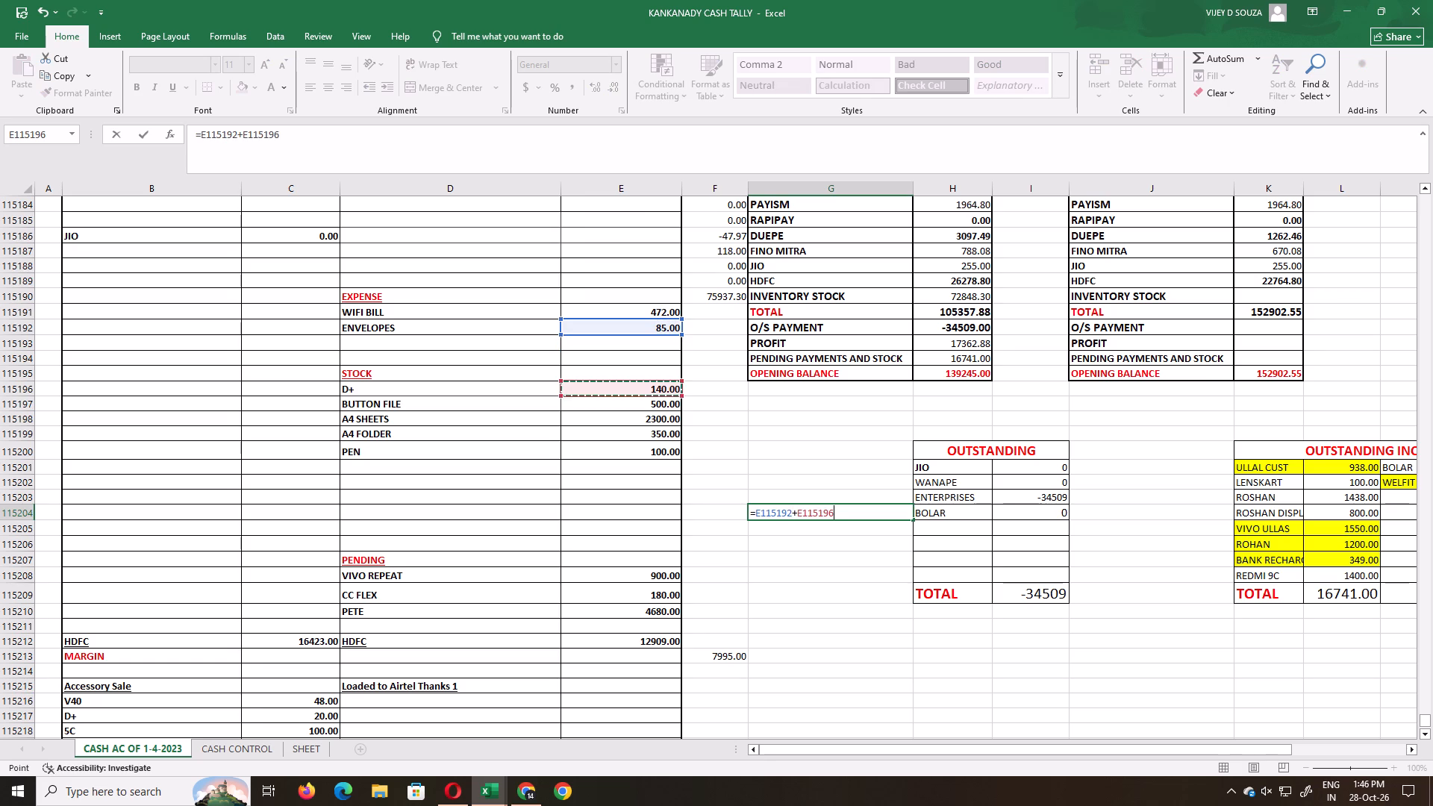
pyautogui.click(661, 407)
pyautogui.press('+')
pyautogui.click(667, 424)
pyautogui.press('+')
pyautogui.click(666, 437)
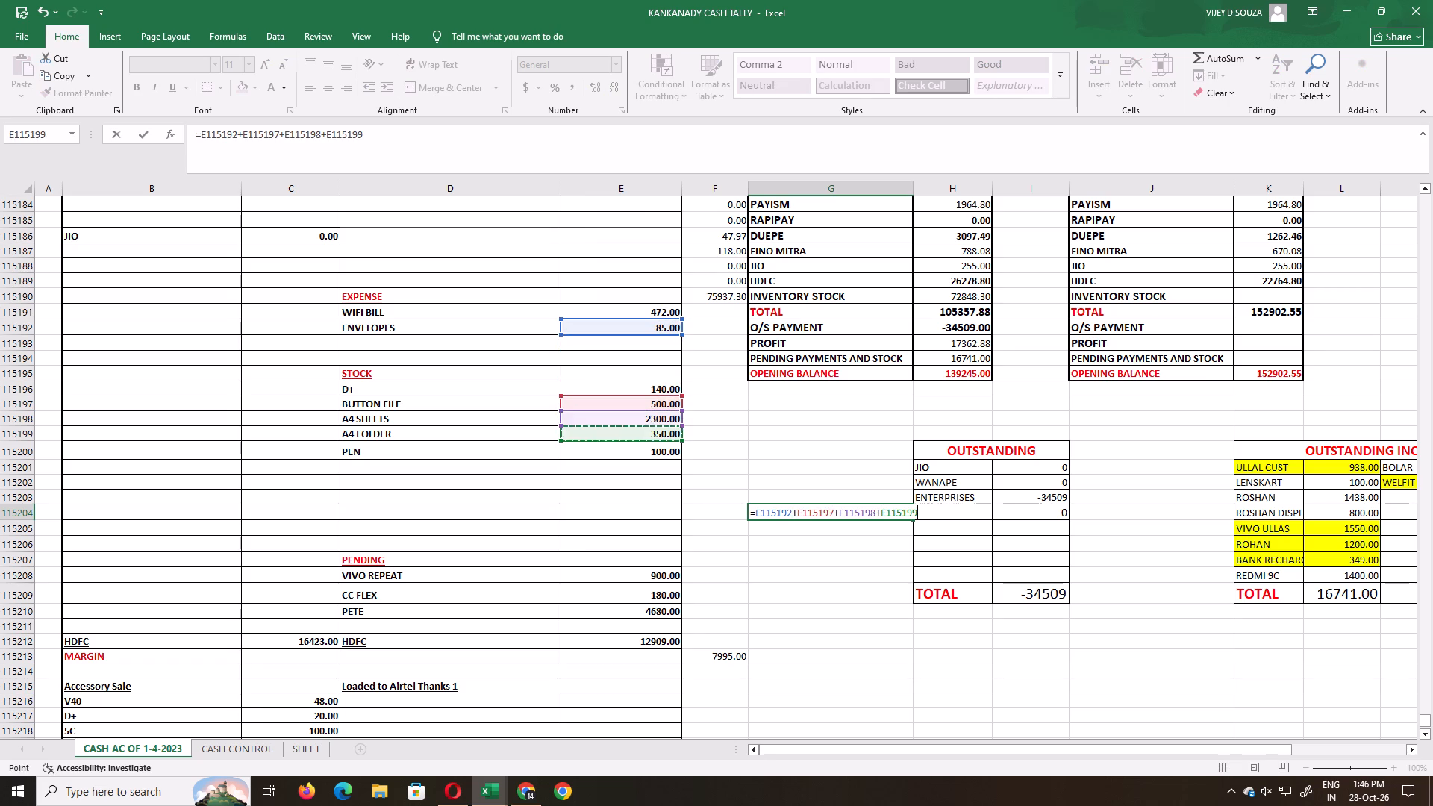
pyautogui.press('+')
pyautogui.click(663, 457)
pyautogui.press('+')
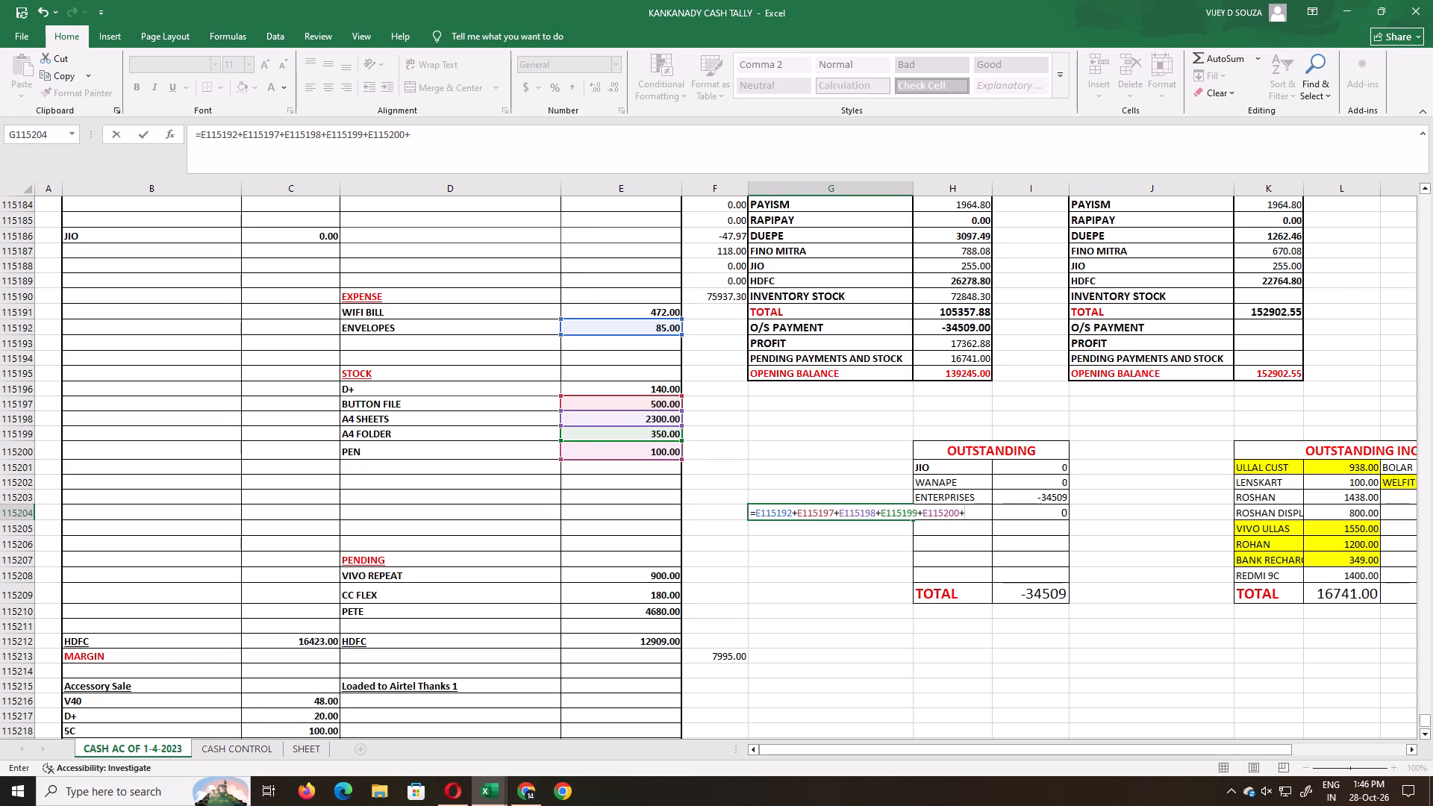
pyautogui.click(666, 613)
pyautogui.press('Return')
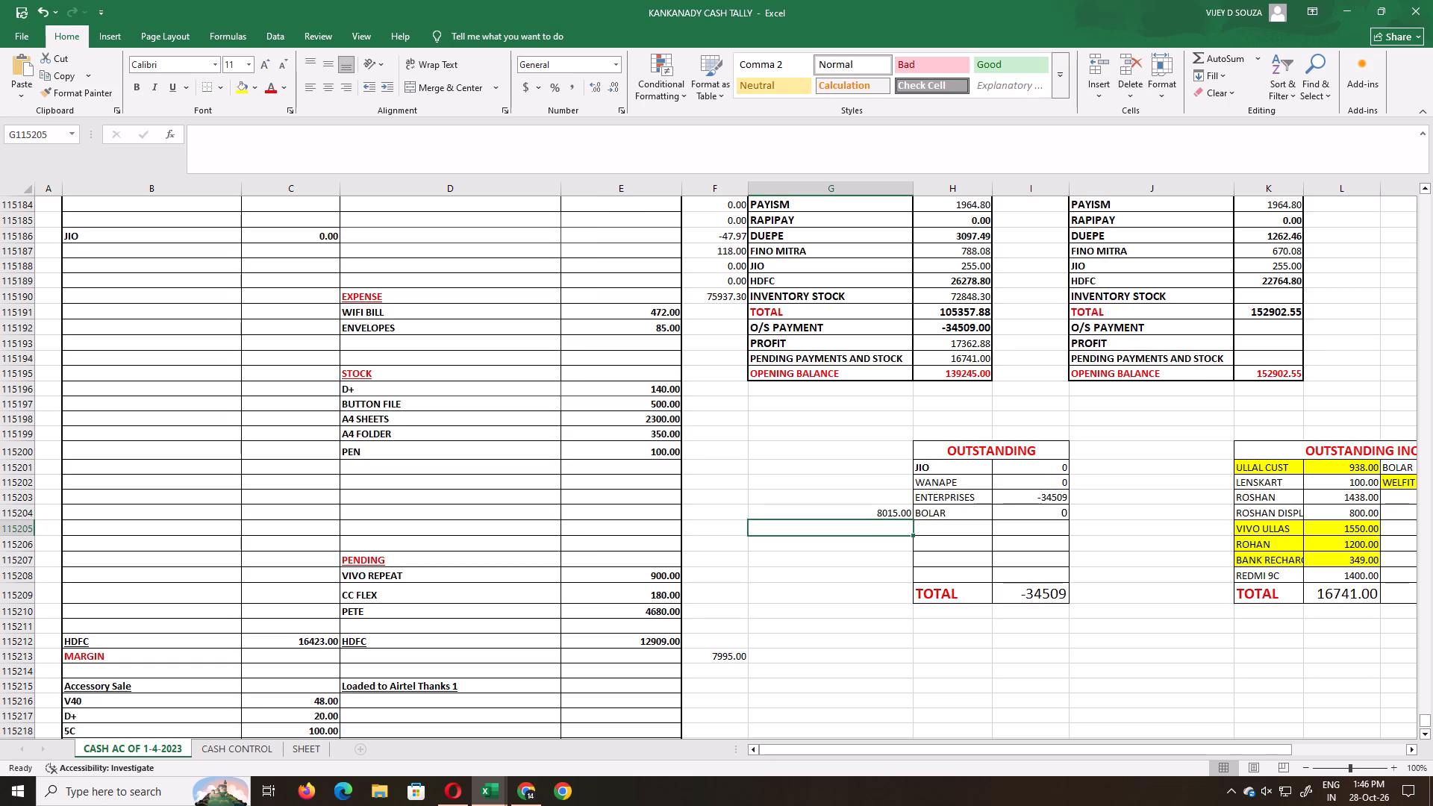
# Clear the temporary check totals in cells G115204 and F115213.
pyautogui.moveTo(890, 481); pyautogui.dragTo(869, 567)
pyautogui.press('+')
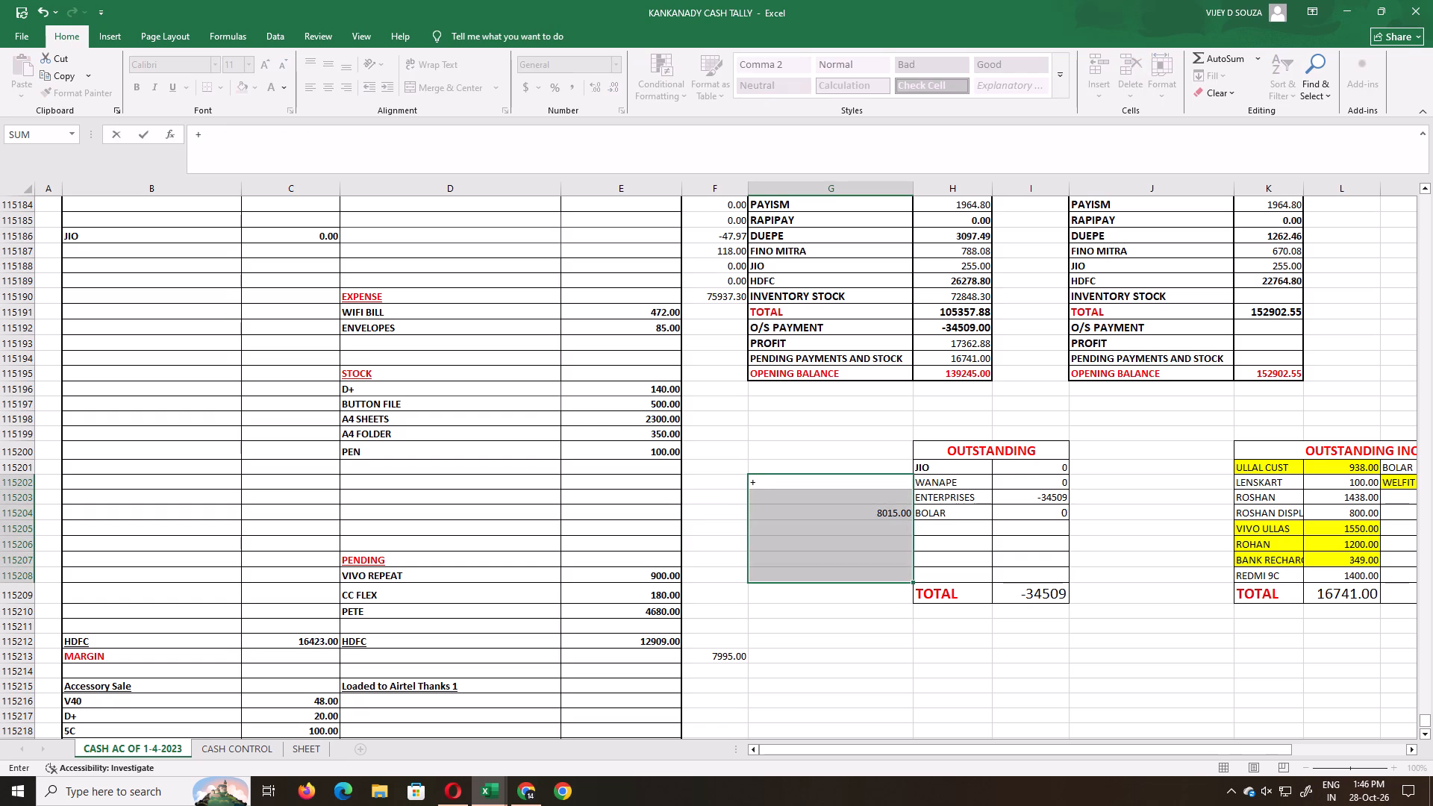
pyautogui.press('Delete')
pyautogui.click(878, 481)
pyautogui.press('Escape')
pyautogui.moveTo(858, 467); pyautogui.dragTo(849, 548)
pyautogui.press('Delete')
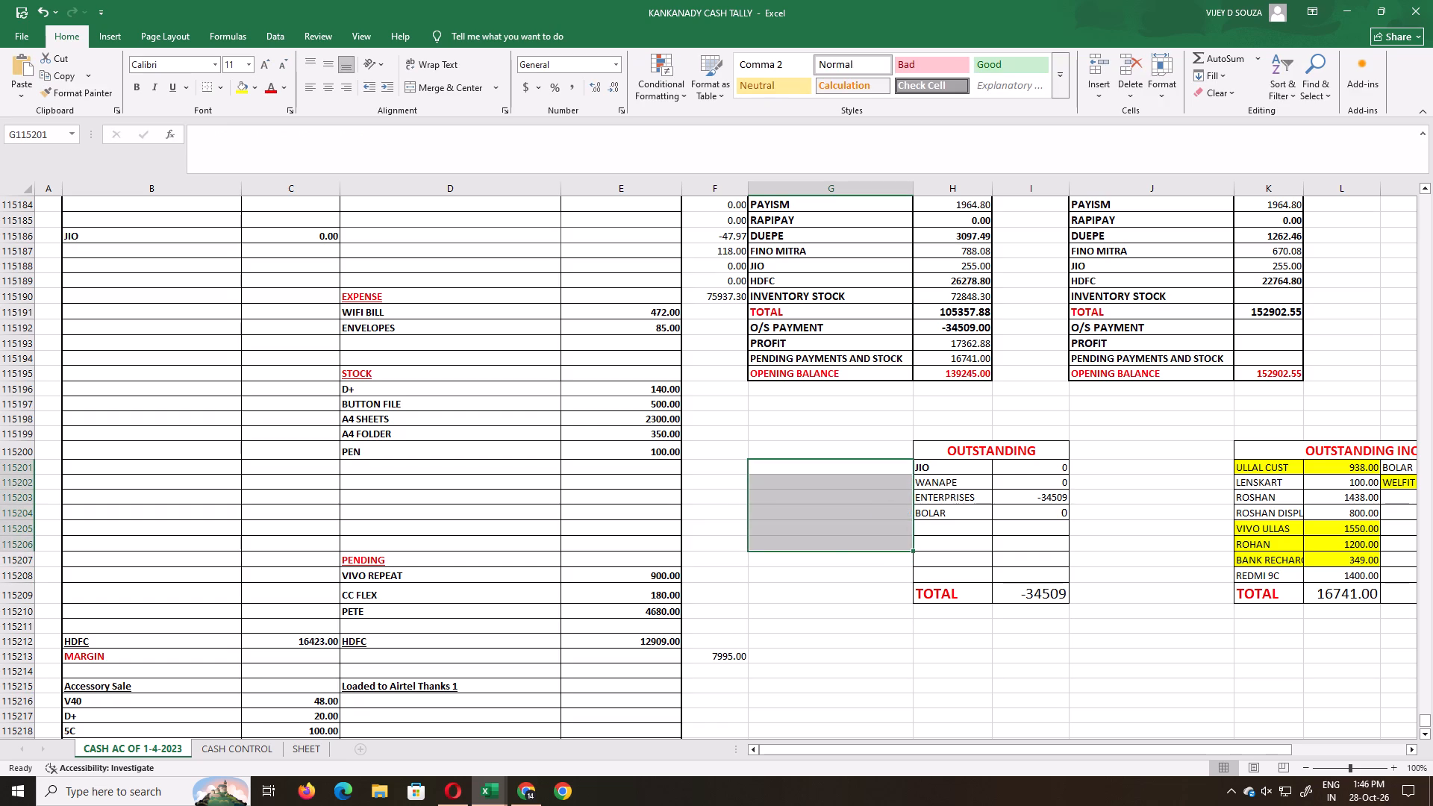
pyautogui.moveTo(740, 641); pyautogui.dragTo(737, 679)
pyautogui.press('Delete')
pyautogui.click(790, 499)
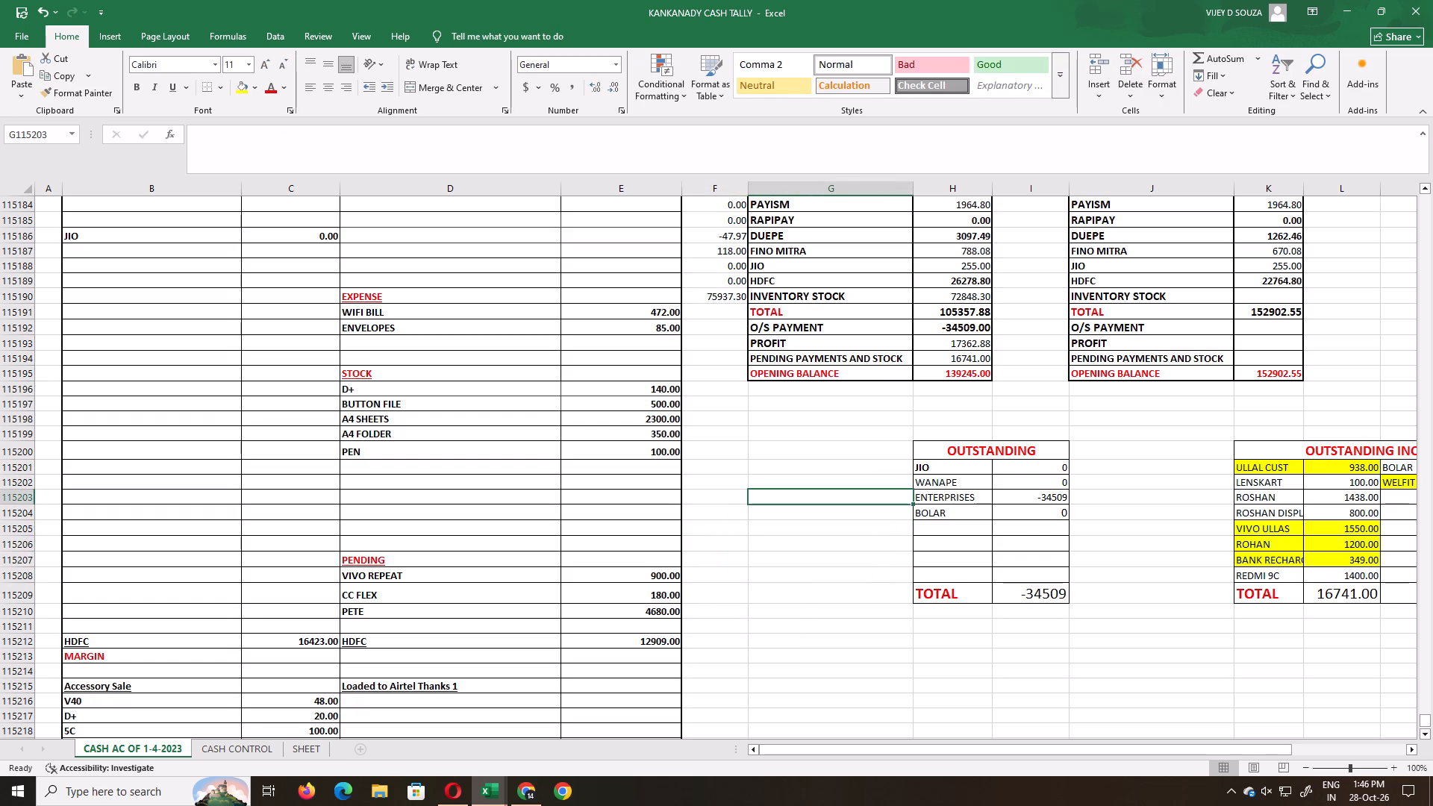
# Save the KANKANADY CASH TALLY workbook with the updated expense, stock and pending entries.
pyautogui.hotkey('ctrl', 's')
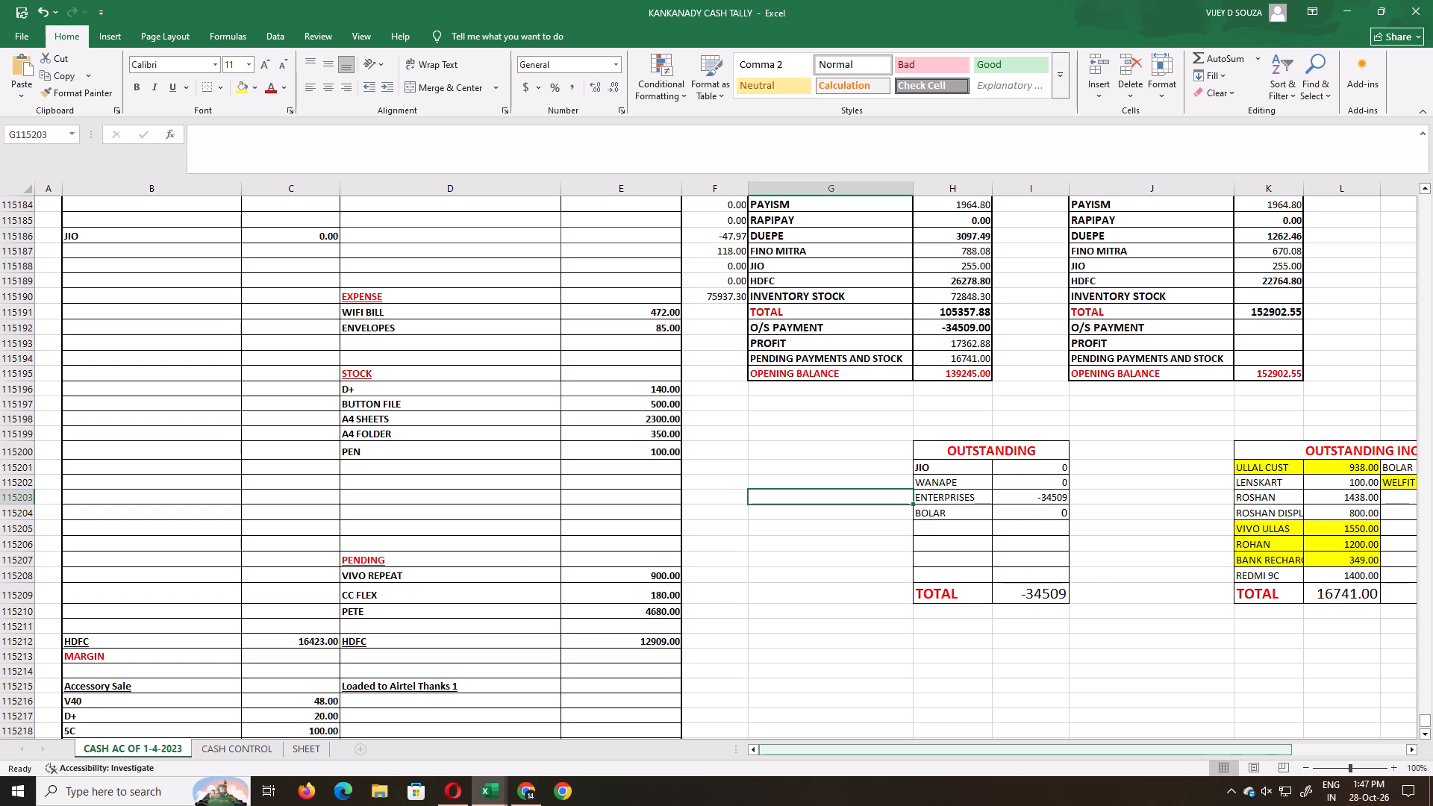
pyautogui.hotkey('ctrl', 's')
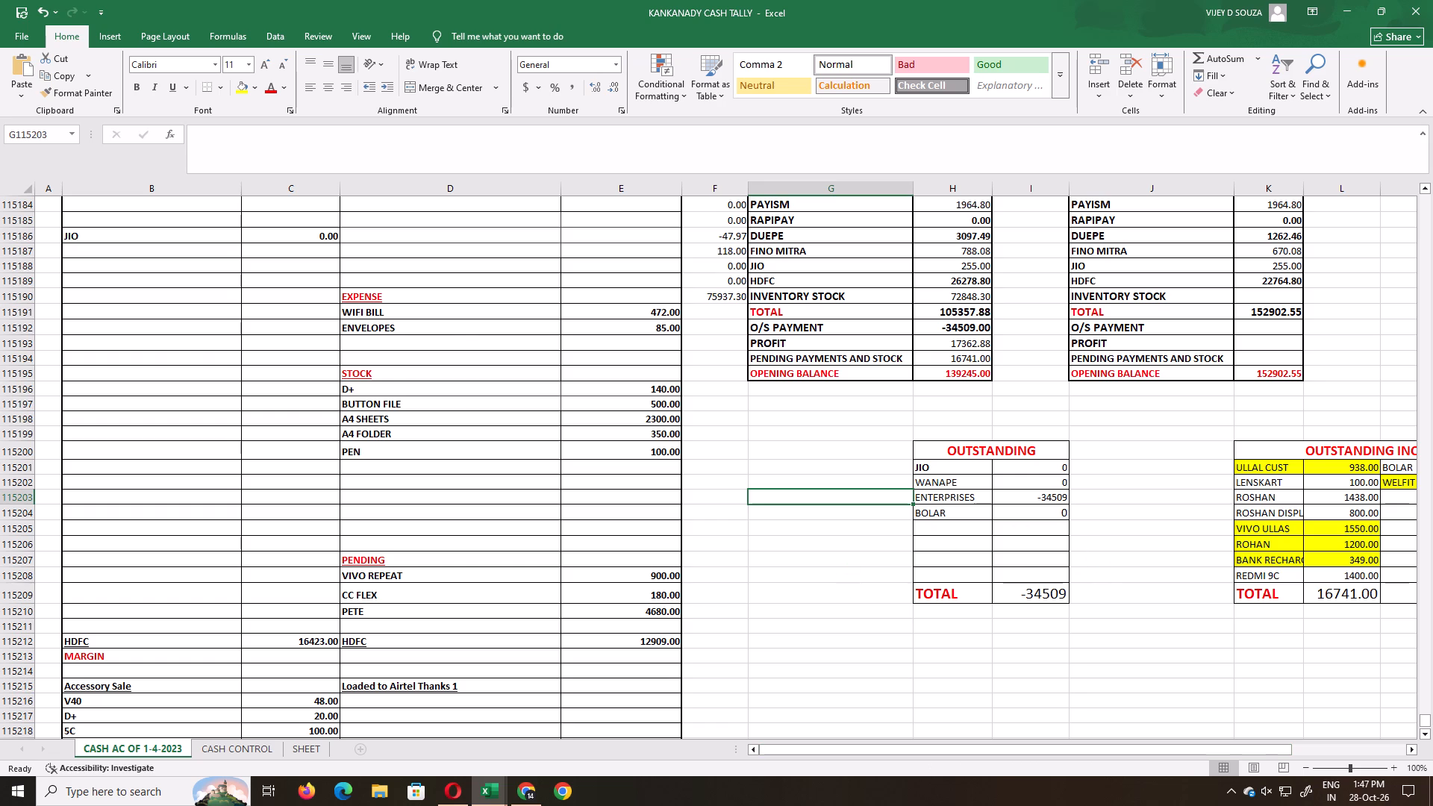
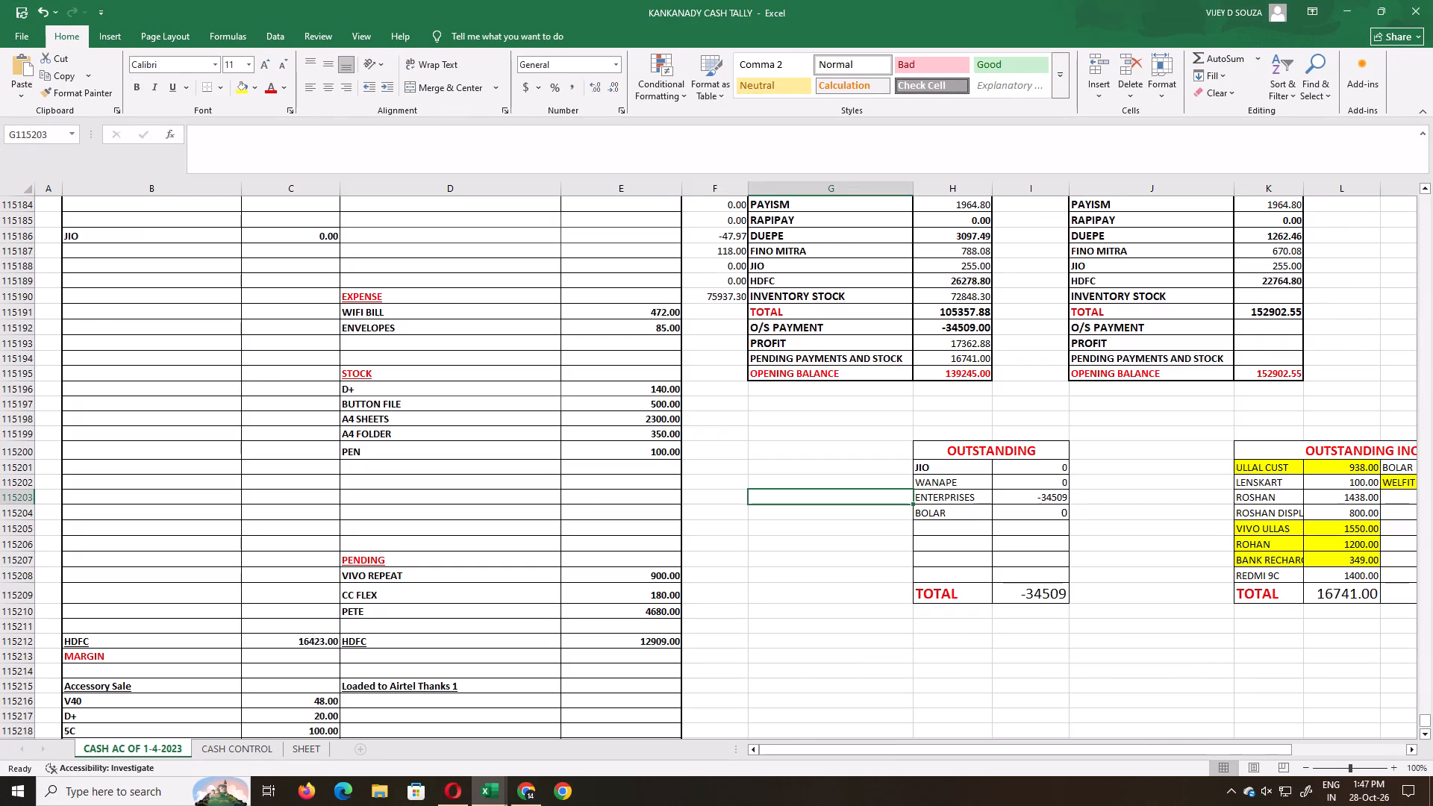
# Switch to the P^0L AND STOCK 2026-27 workbook and search the STOCK sheet's item table for every occurrence of FILE.
pyautogui.hotkey('alt', 'Tab')
pyautogui.click(325, 426)
pyautogui.hotkey('ctrl', 'a')
pyautogui.hotkey('ctrl', 'f')
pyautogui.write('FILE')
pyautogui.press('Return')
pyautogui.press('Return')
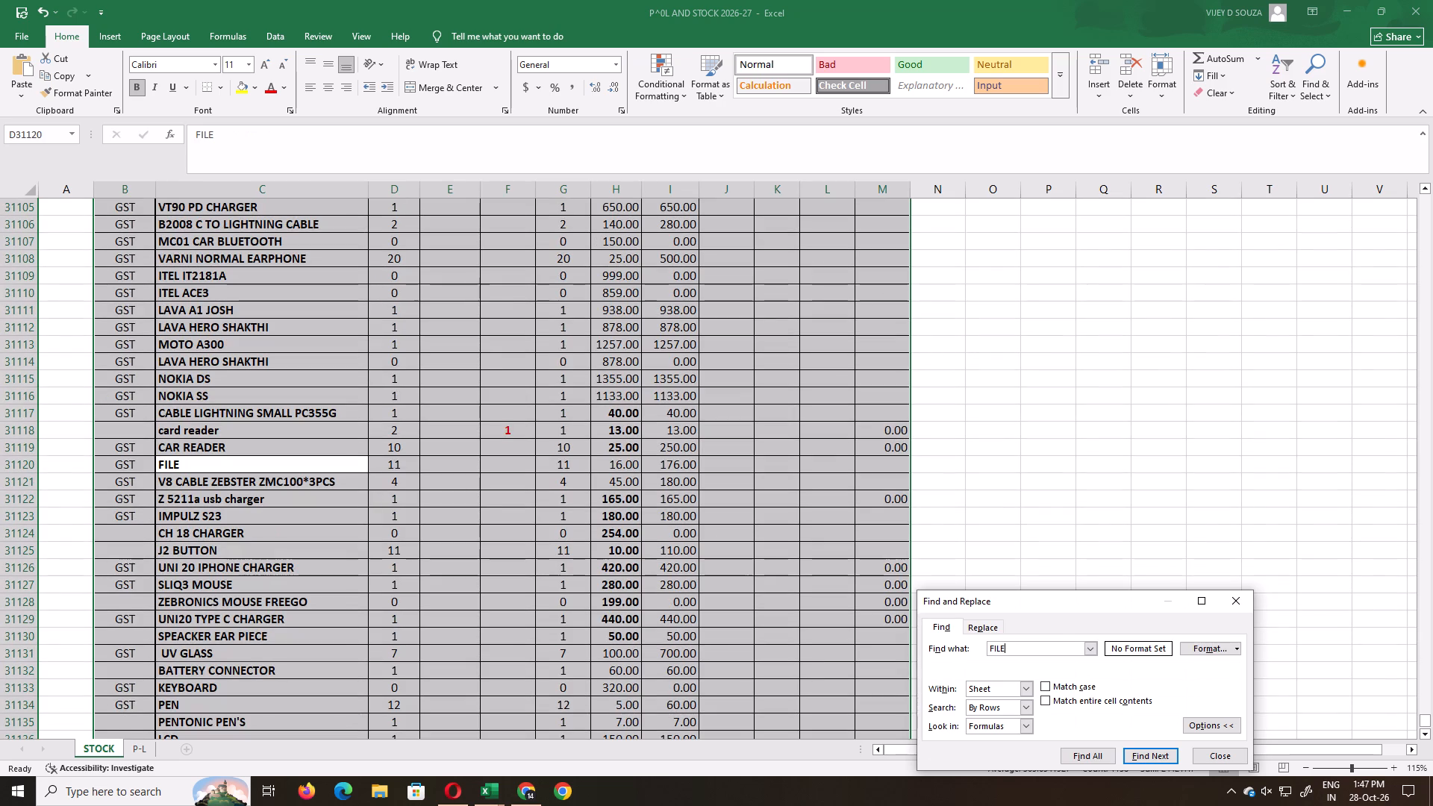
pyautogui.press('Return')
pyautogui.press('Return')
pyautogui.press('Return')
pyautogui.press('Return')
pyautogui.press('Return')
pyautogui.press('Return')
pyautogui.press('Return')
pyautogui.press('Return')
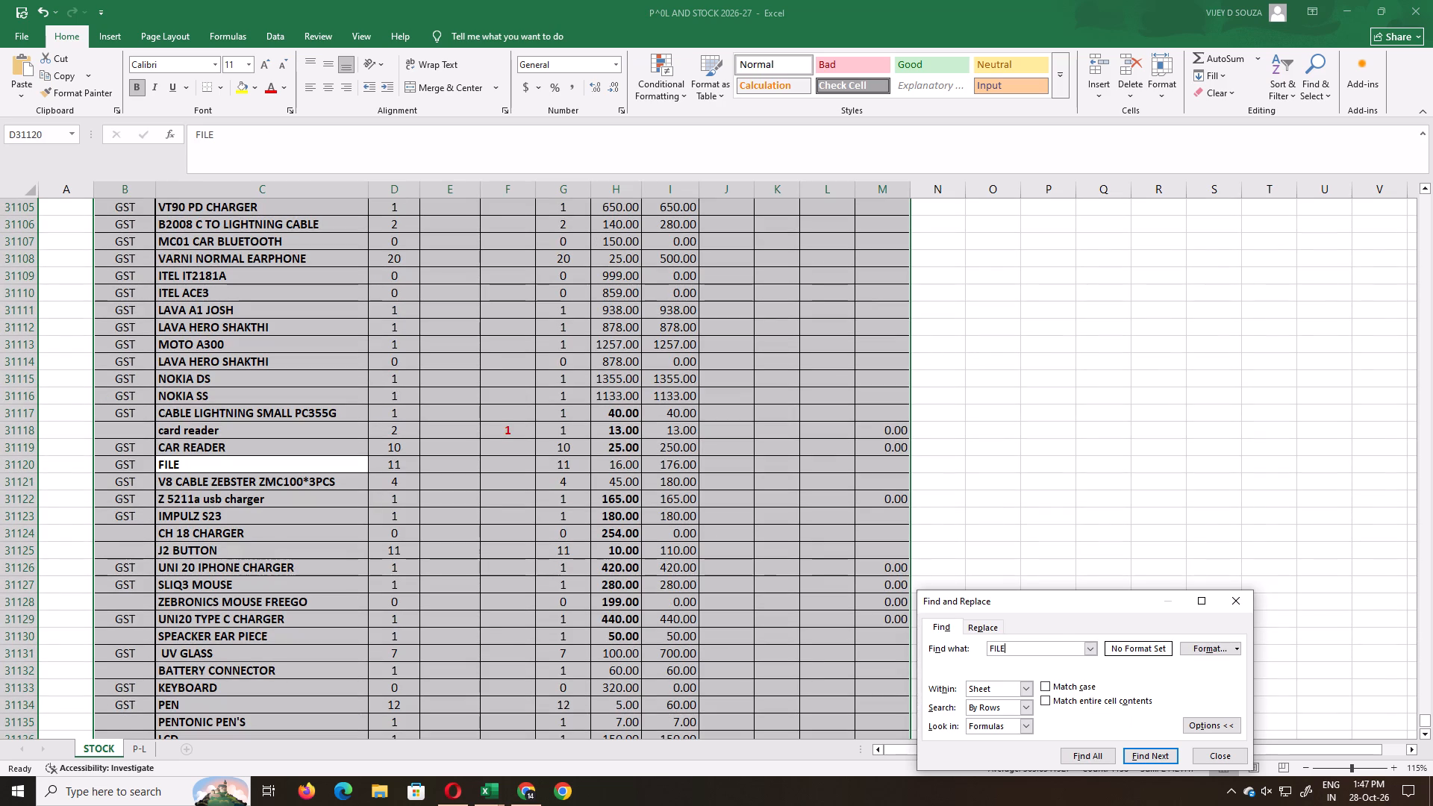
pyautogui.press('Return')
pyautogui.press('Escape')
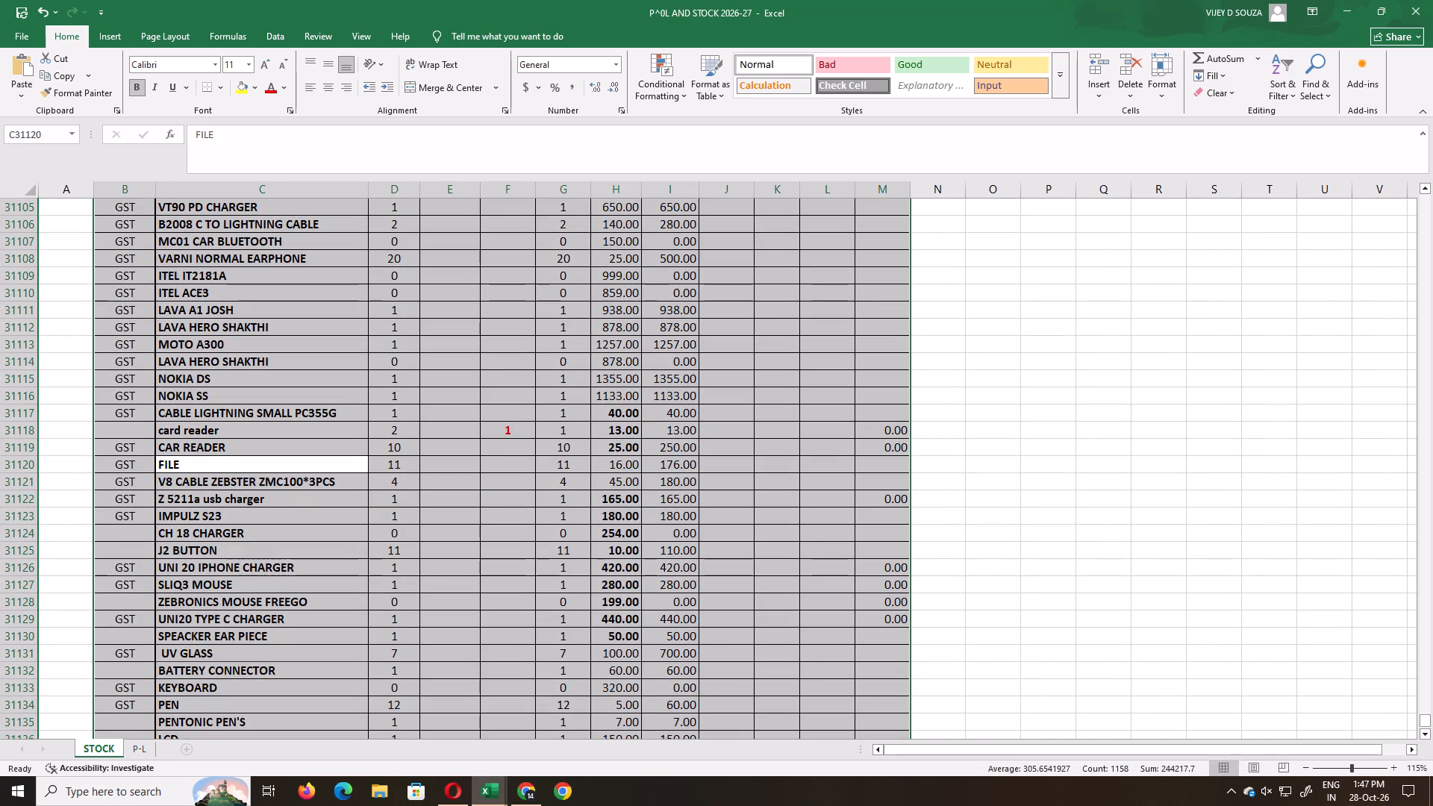
# Insert a new row 31121 below the FILE item on the STOCK sheet and fill it with a copy of the FILE row.
pyautogui.click(14, 482)
pyautogui.hotkey('ctrl', '+')
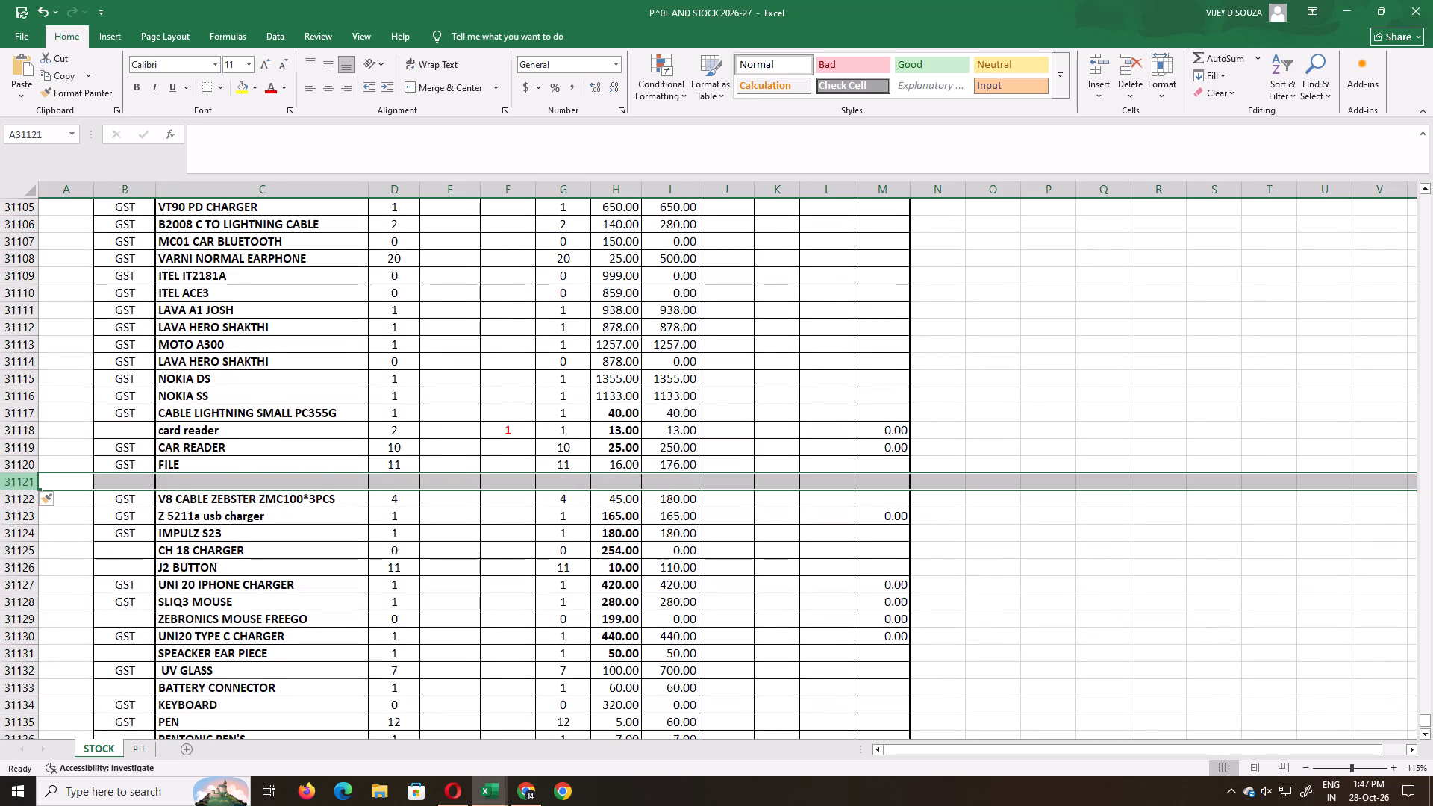
pyautogui.hotkey('ctrl', 'd')
pyautogui.click(187, 484)
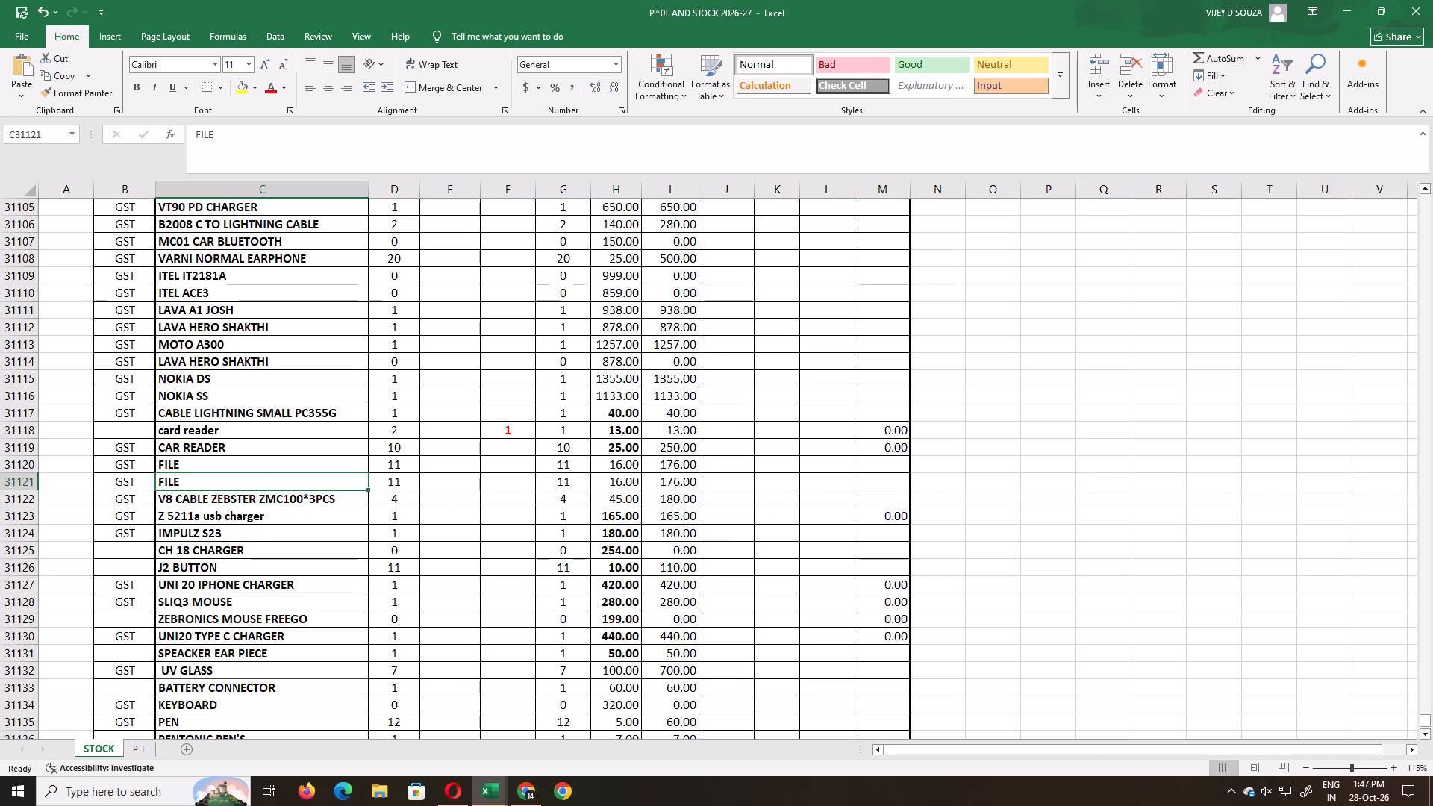
# In the new FILE row 31121, set column D to 0, the column E quantity to 20 and the column H rate to 25.
pyautogui.click(410, 475)
pyautogui.write('00')
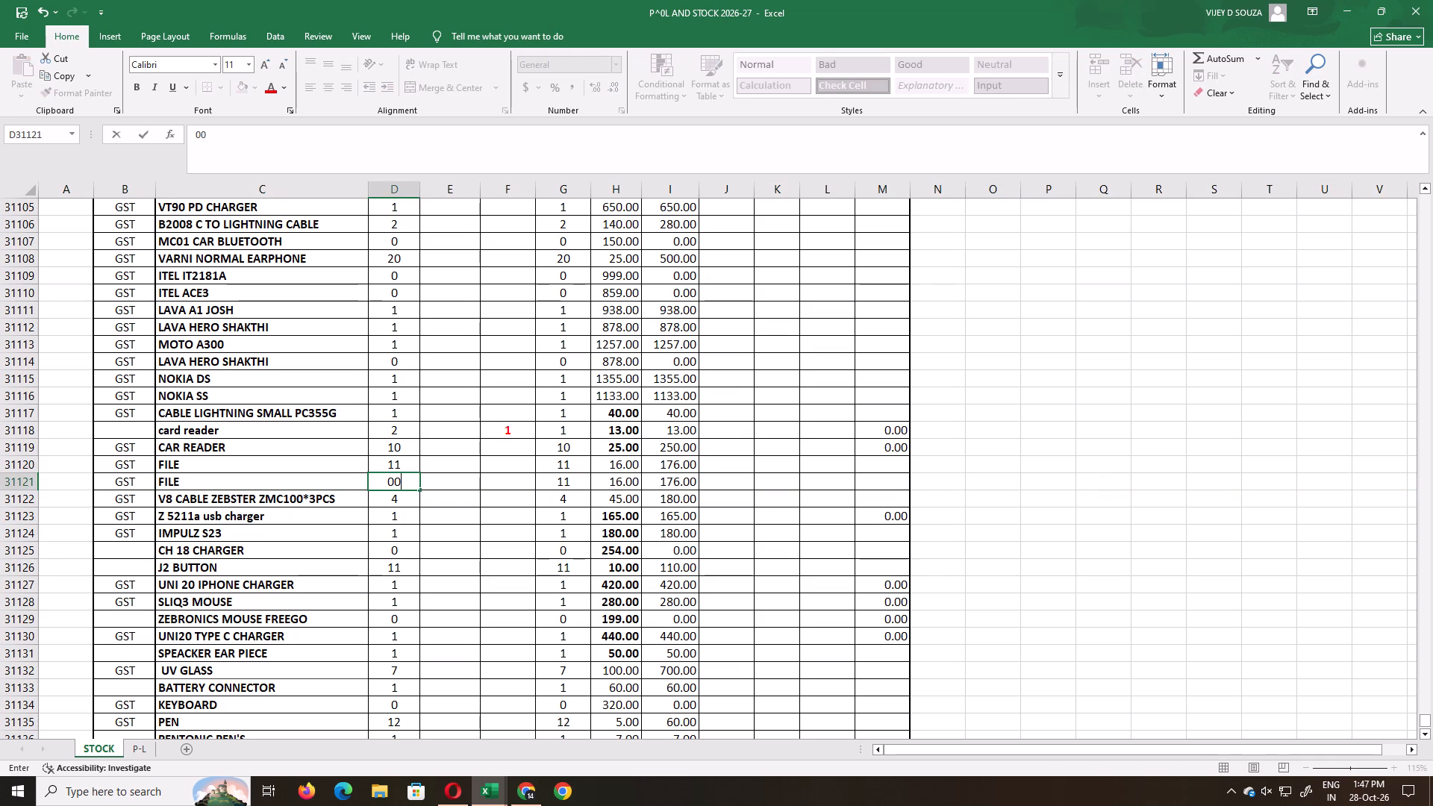
pyautogui.press('BackSpace')
pyautogui.press('Right')
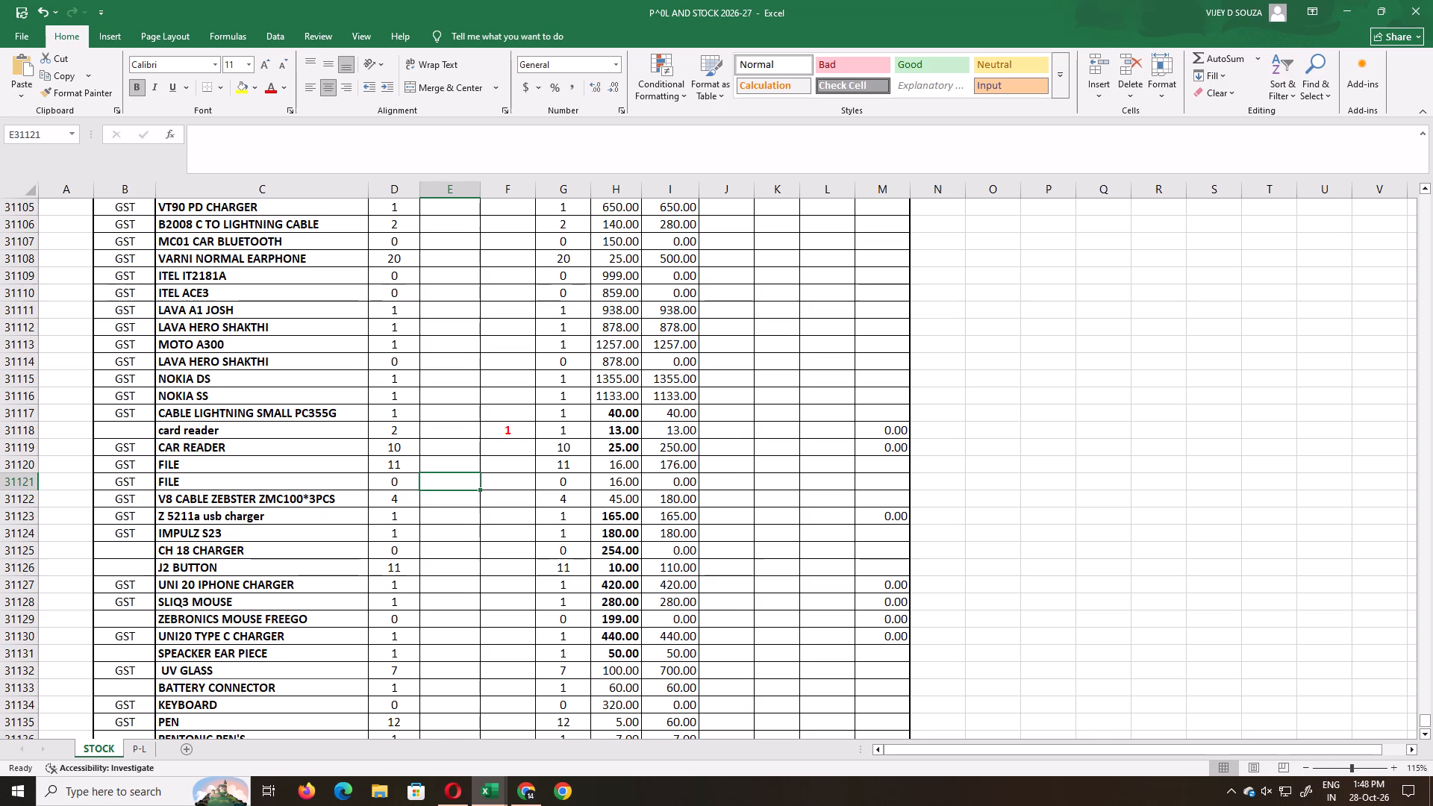
pyautogui.hotkey('alt', 'Tab')
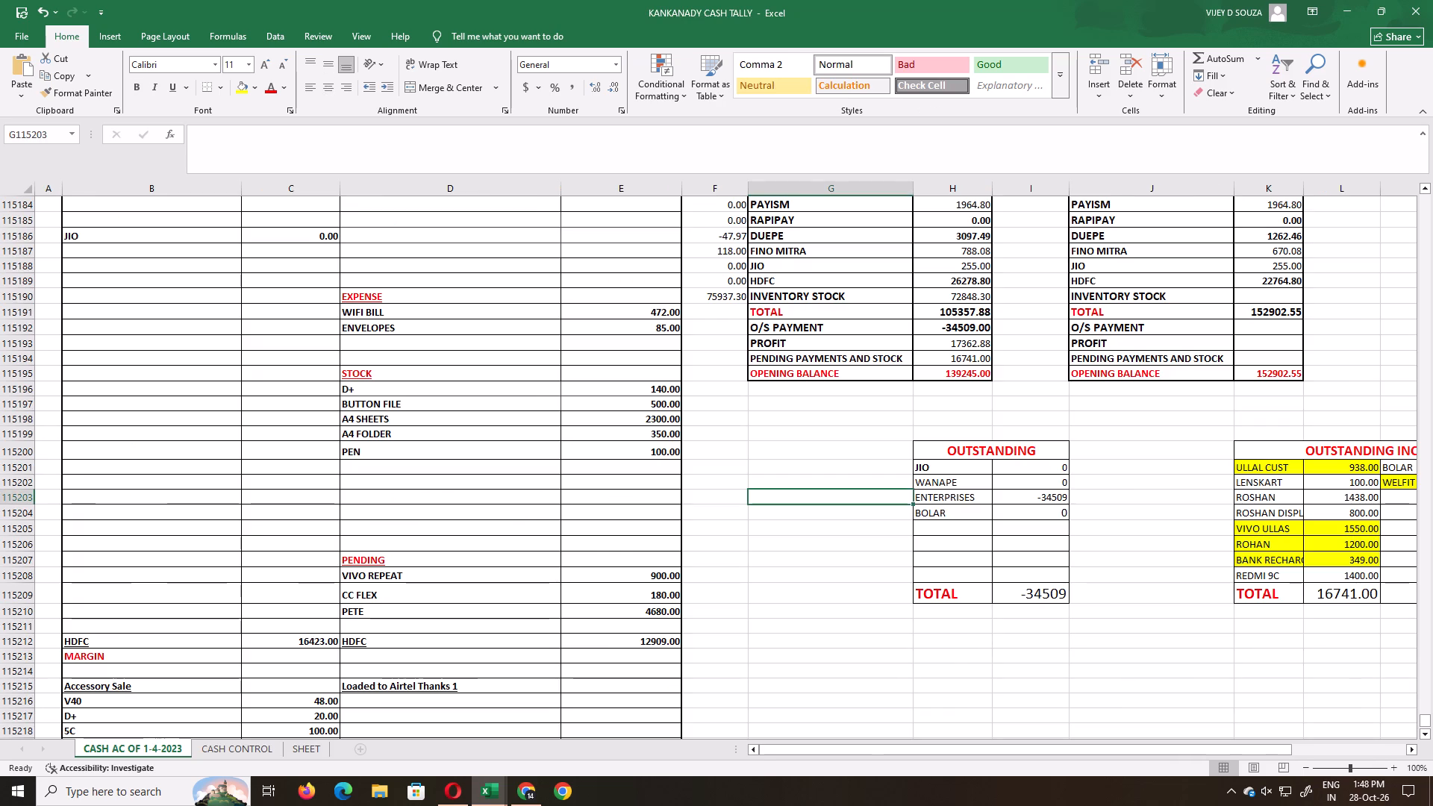
pyautogui.press('Up')
pyautogui.press('Up')
pyautogui.hotkey('alt', 'Tab')
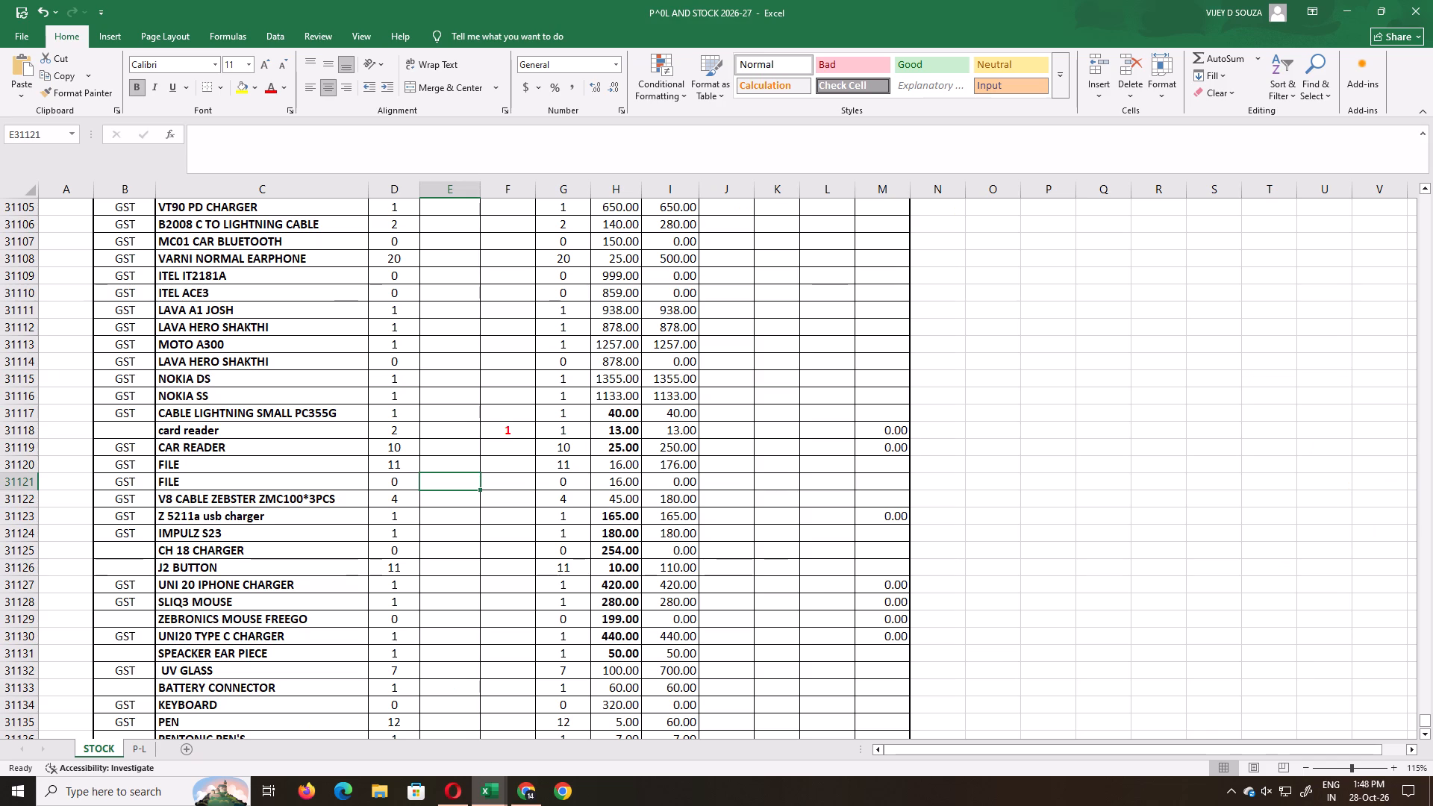
pyautogui.write('20')
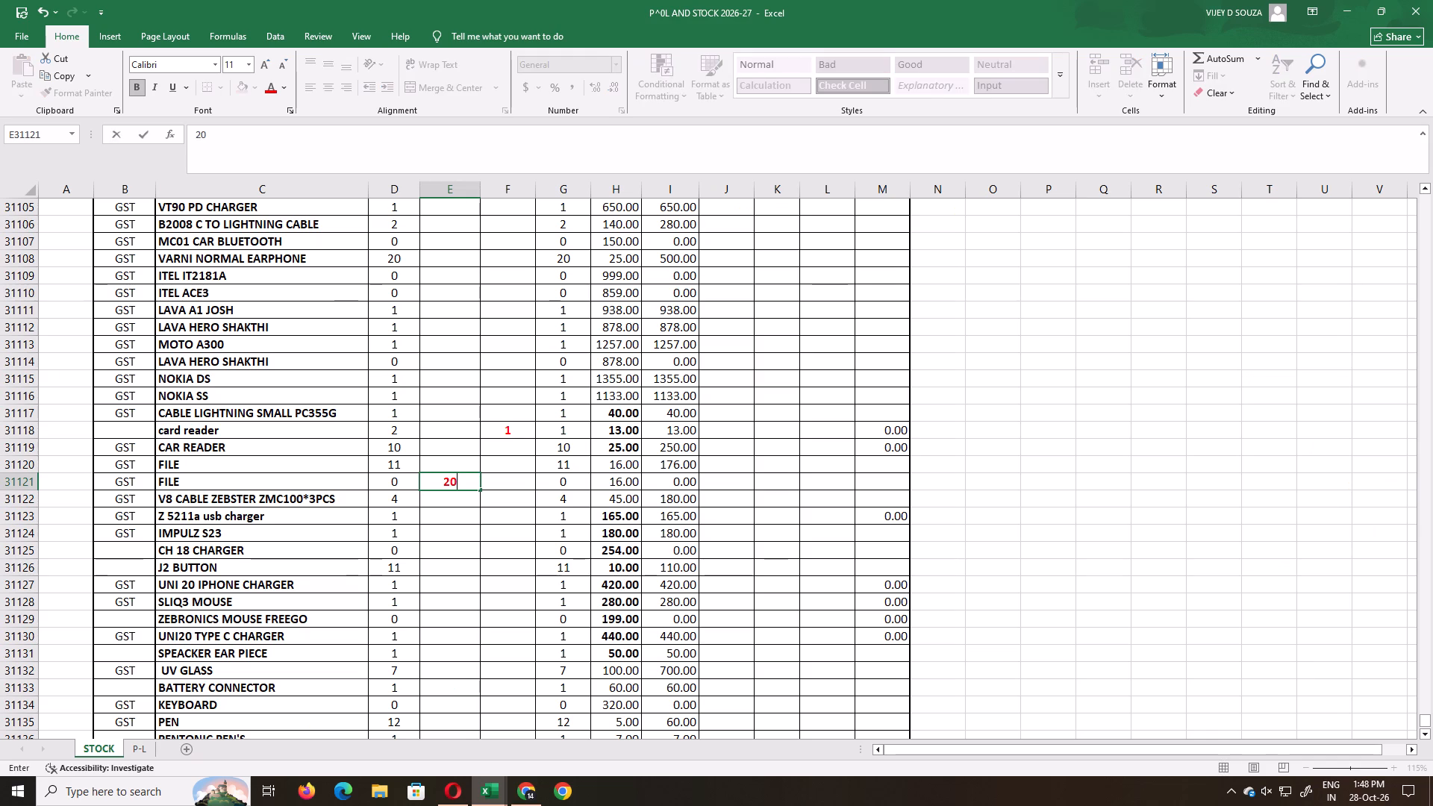
pyautogui.press('Right')
pyautogui.press('Right')
pyautogui.press('Right')
pyautogui.write('25')
pyautogui.press('Return')
# In the A4 SHEETS row, set the column H rate to 230 and the column E quantity to 10, and save the workbook.
pyautogui.hotkey('alt', 'Tab')
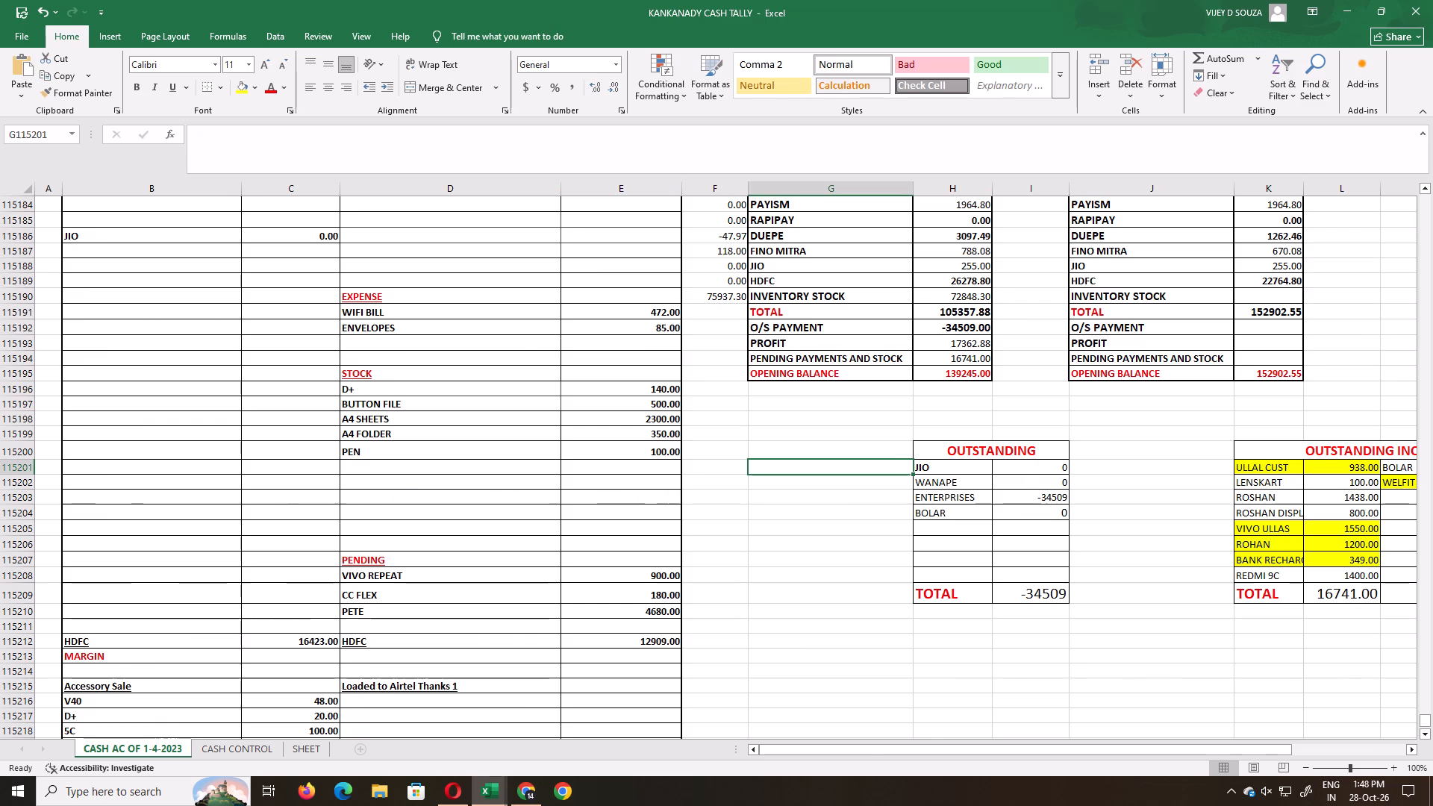
pyautogui.hotkey('alt', 'Tab')
pyautogui.hotkey('alt', 'Tab')
pyautogui.hotkey('alt', 'Tab')
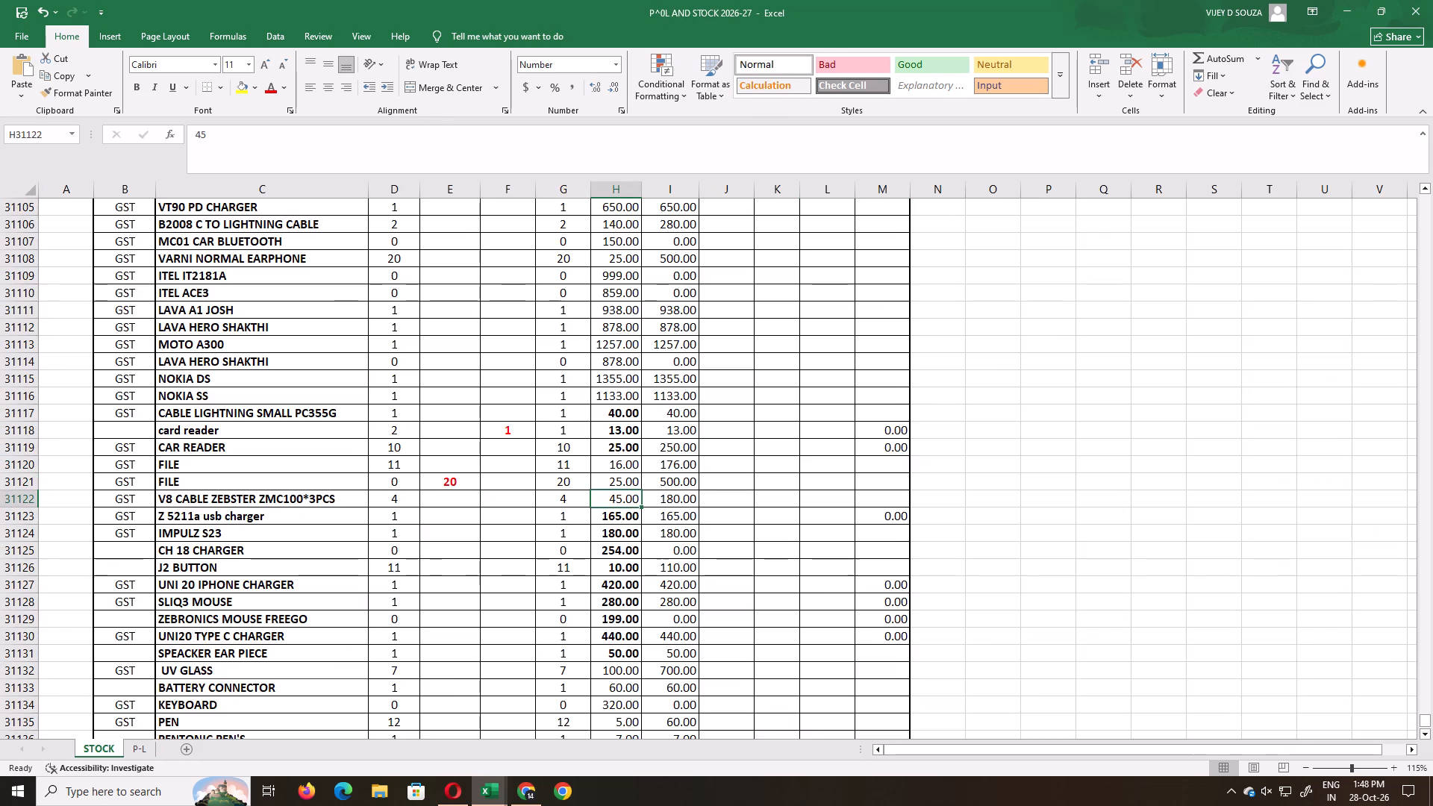
pyautogui.scroll(-20, 410, 475)
pyautogui.scroll(-13, 410, 475)
pyautogui.scroll(5, 378, 464)
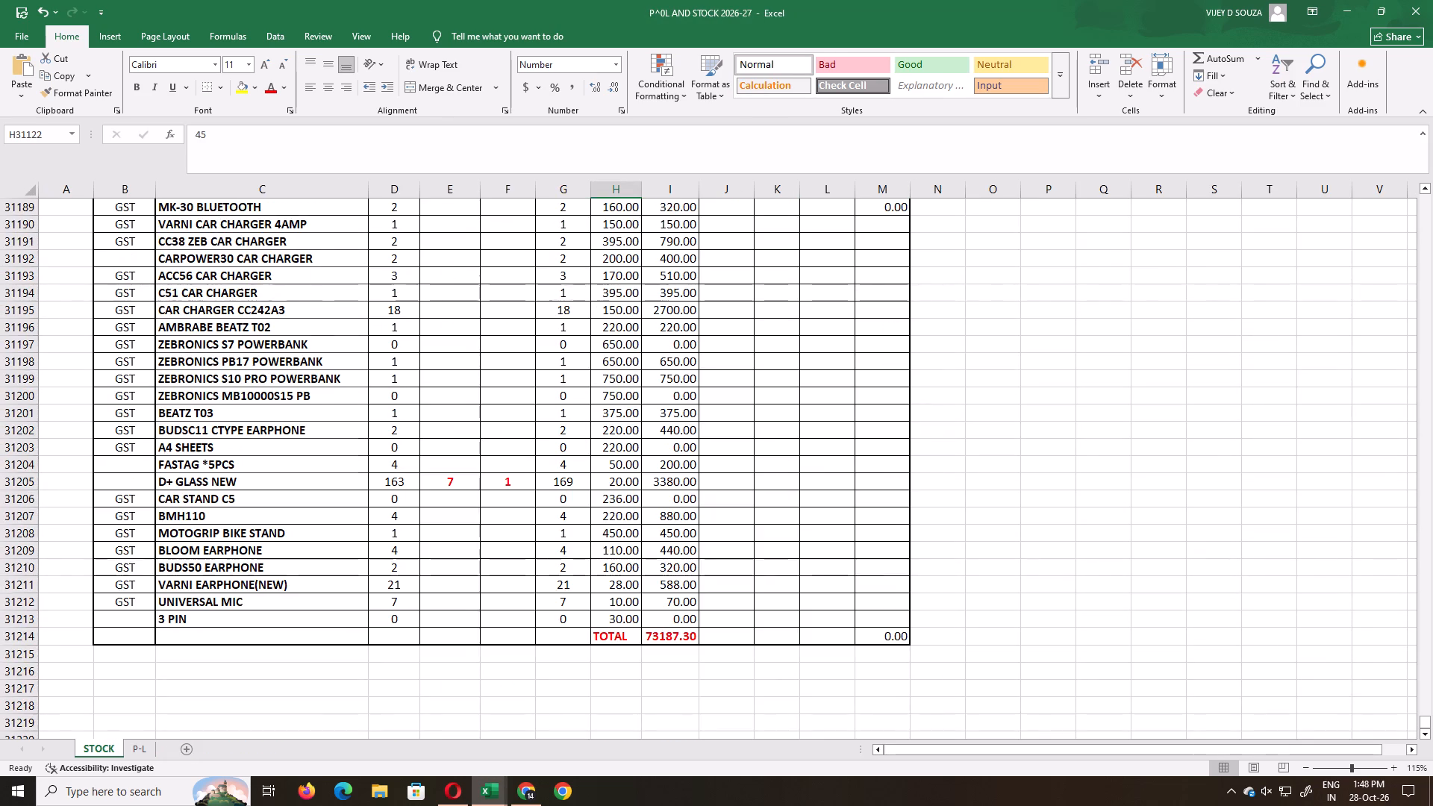
pyautogui.scroll(4, 228, 414)
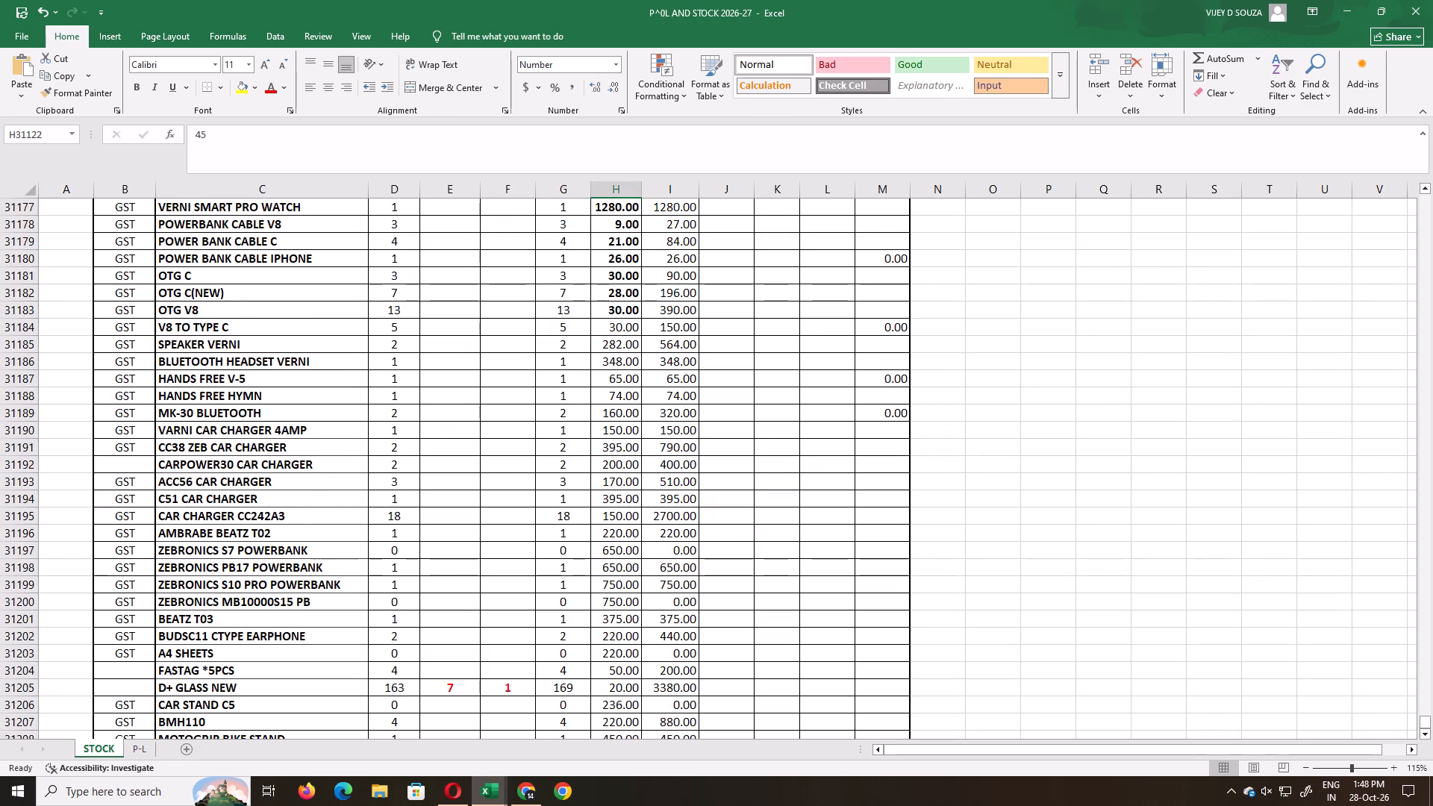
pyautogui.scroll(-1, 249, 417)
pyautogui.scroll(-2, 278, 536)
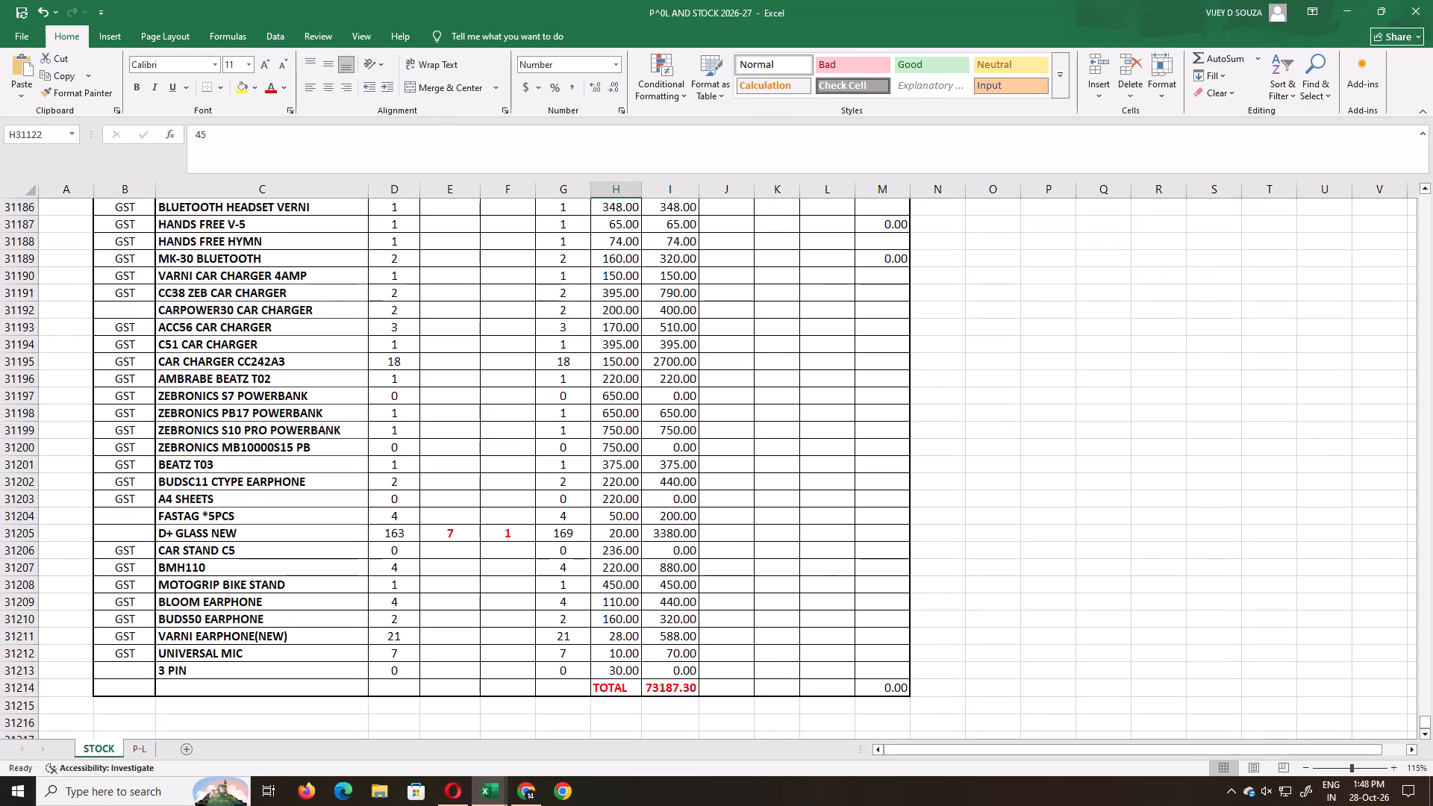
pyautogui.click(604, 498)
pyautogui.write('230')
pyautogui.press('Down')
pyautogui.press('Down')
pyautogui.press('Left')
pyautogui.press('Left')
pyautogui.press('Up')
pyautogui.press('Up')
pyautogui.press('Left')
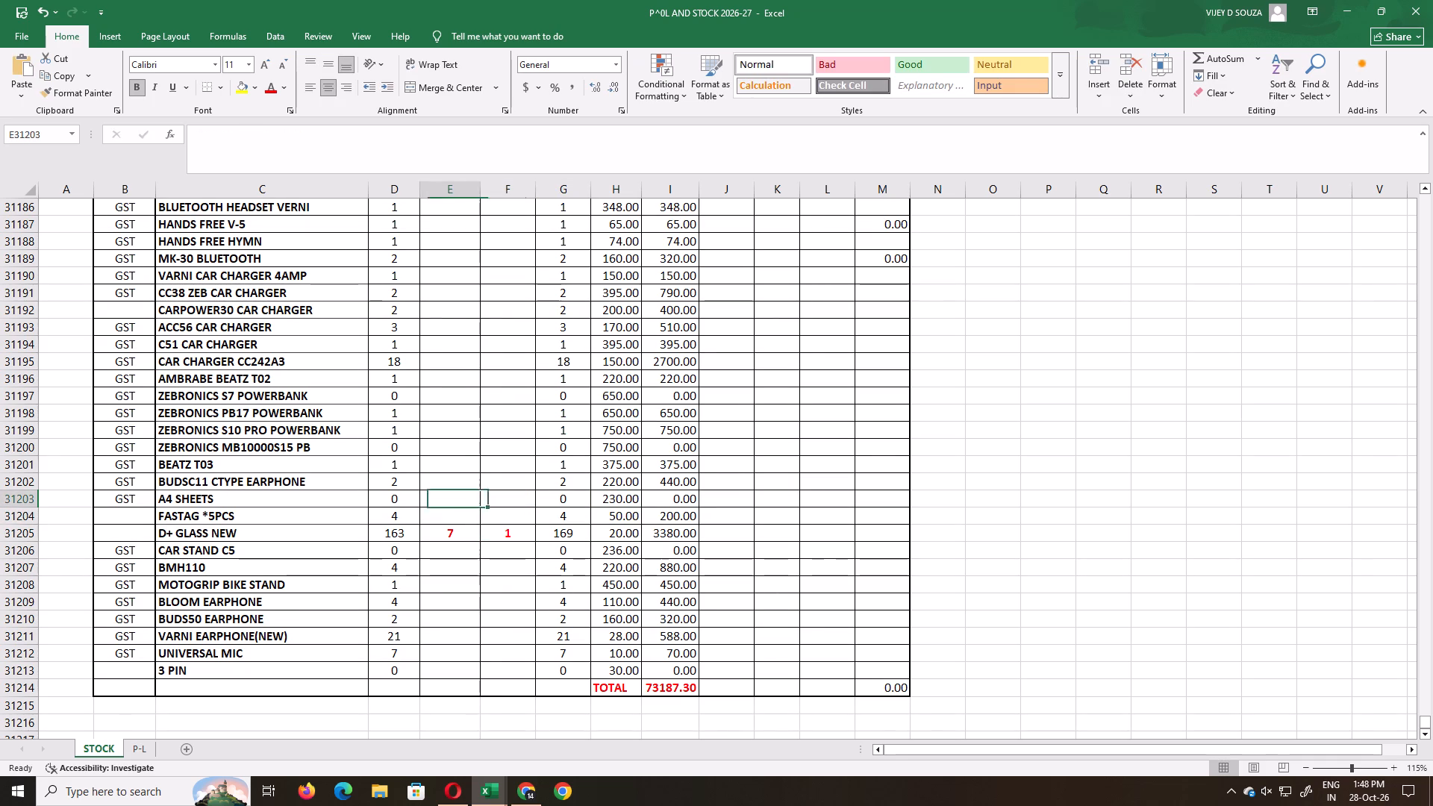
pyautogui.write('10')
pyautogui.press('Return')
pyautogui.hotkey('ctrl', 's')
# Search the stock list for FILE and insert a copy of the FILE row 31121 directly below it as row 31122.
pyautogui.hotkey('alt', 'Tab')
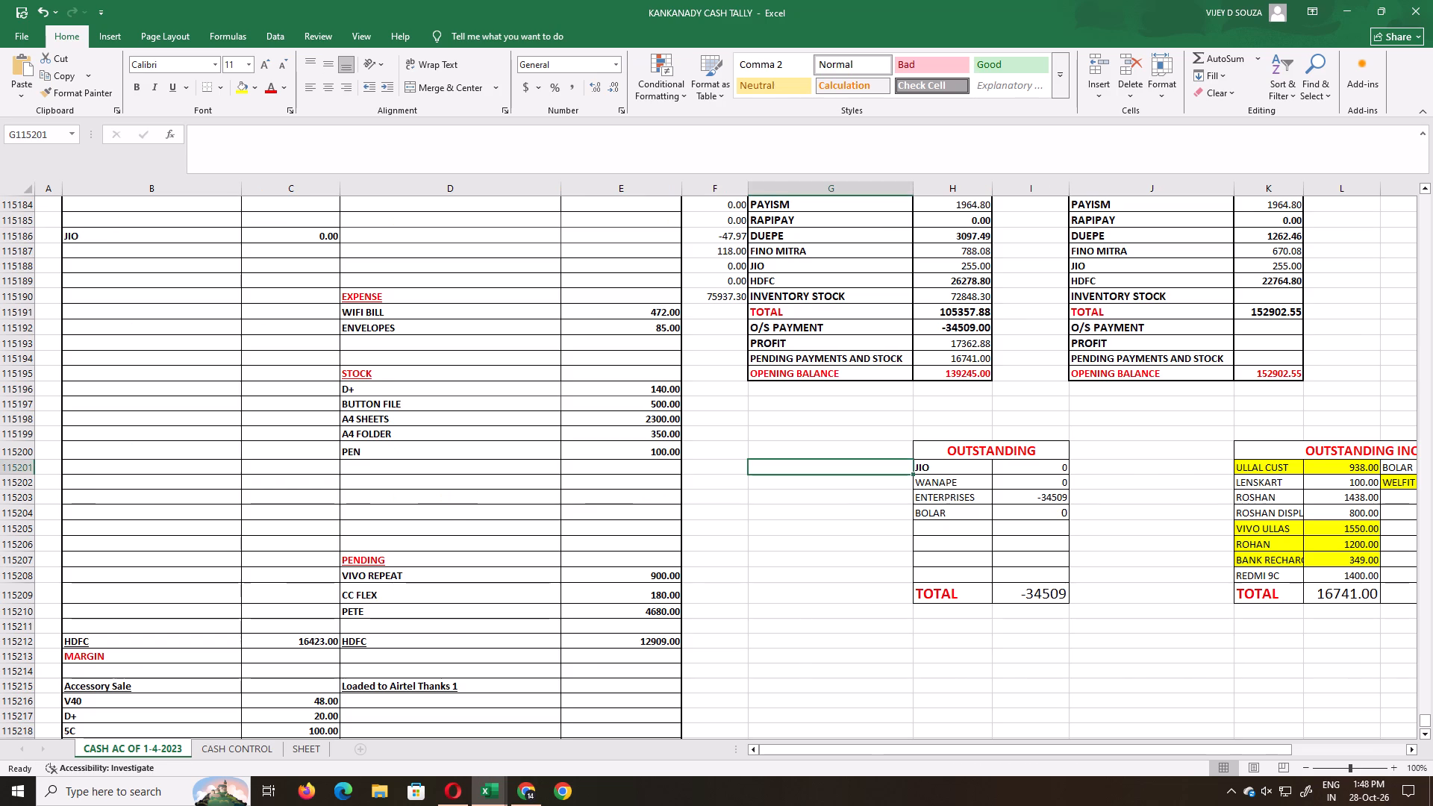
pyautogui.hotkey('alt', 'Tab')
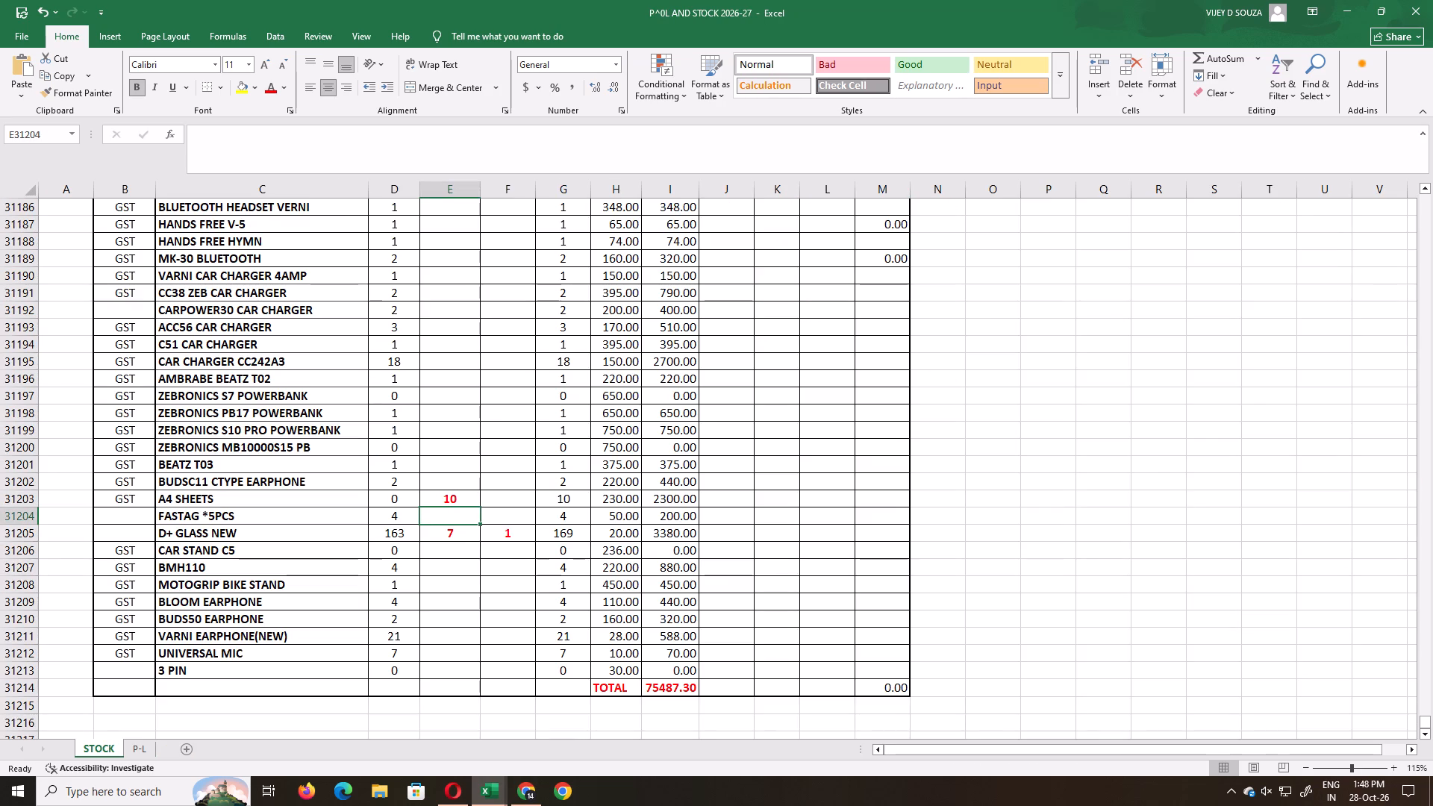
pyautogui.click(305, 441)
pyautogui.hotkey('ctrl', 'a')
pyautogui.hotkey('ctrl', 'f')
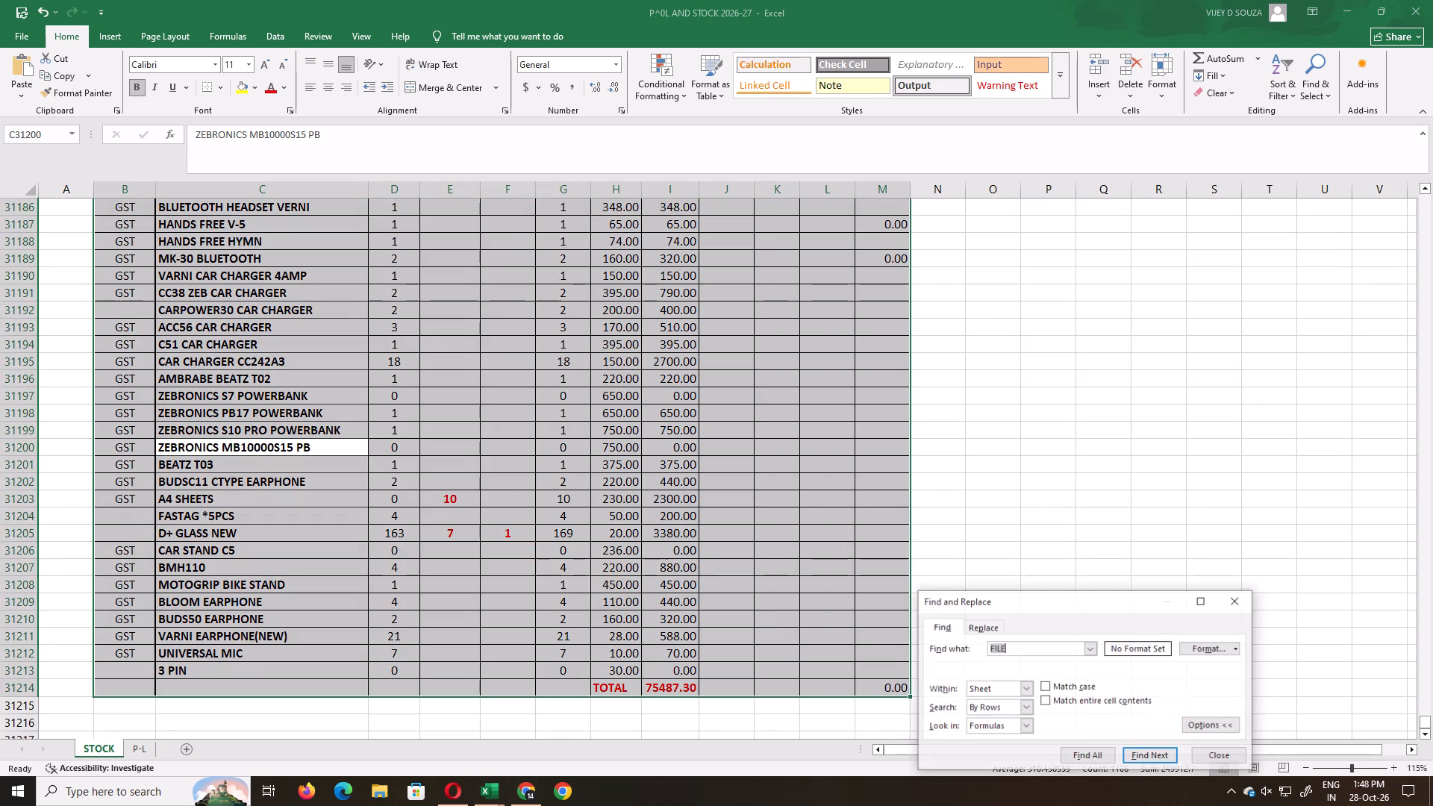
pyautogui.write('FL')
pyautogui.press('BackSpace')
pyautogui.write('ILE')
pyautogui.press('Return')
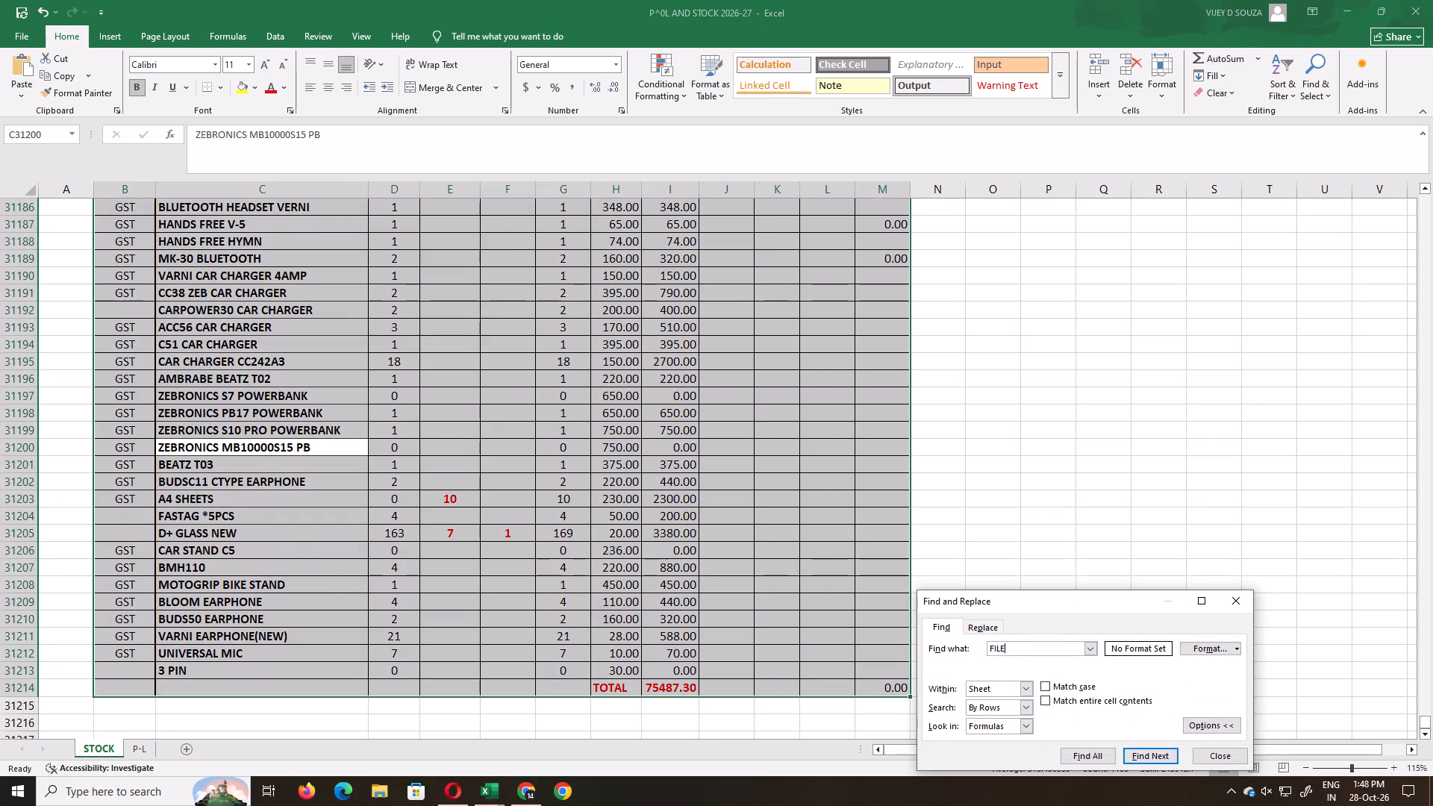
pyautogui.press('Escape')
pyautogui.click(16, 502)
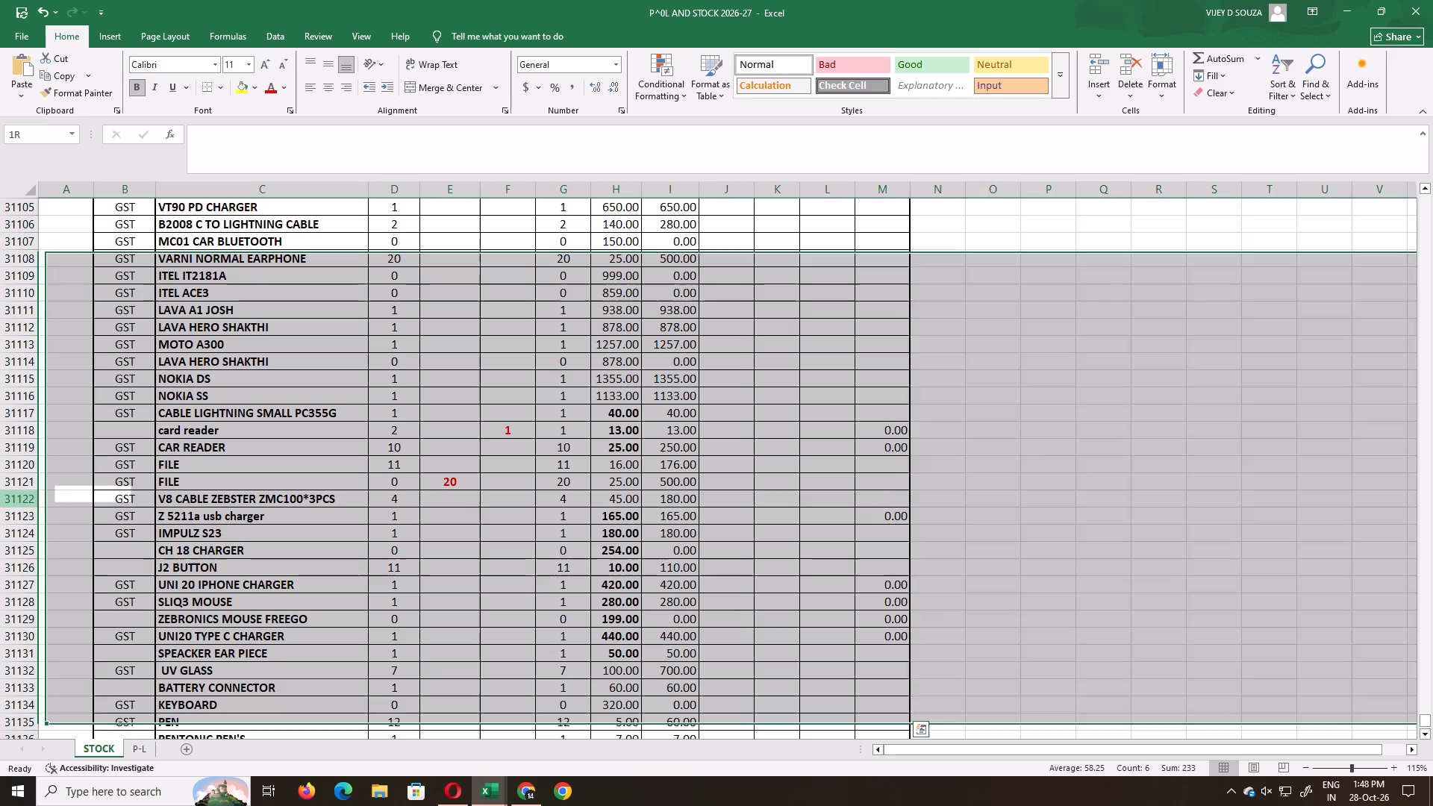
pyautogui.hotkey('ctrl', '+')
pyautogui.hotkey('ctrl', 'd')
pyautogui.click(183, 493)
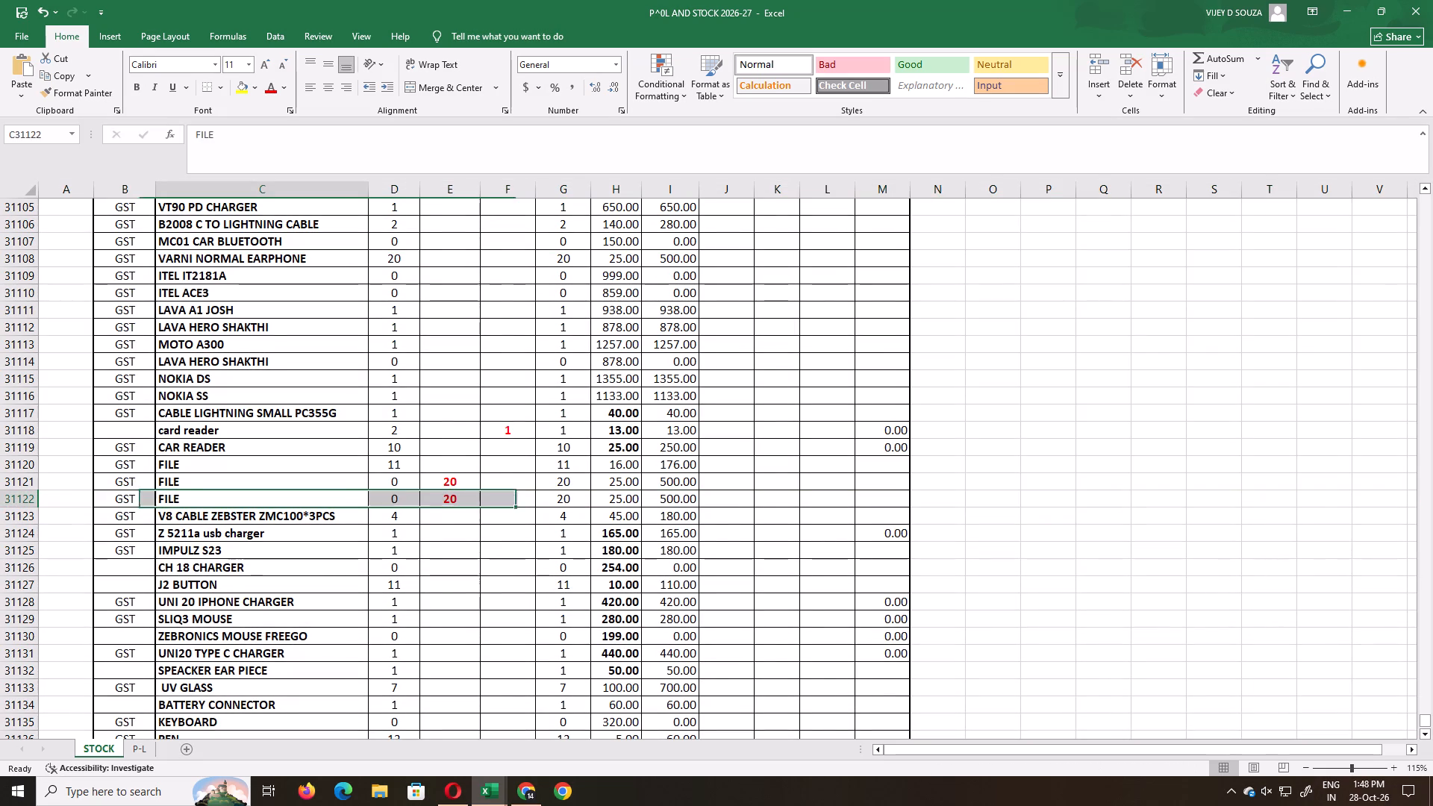
# Rename the item in row 31122 as A4 FOLDER and set its column E quantity to 50.
pyautogui.write('A4 S')
pyautogui.press('BackSpace')
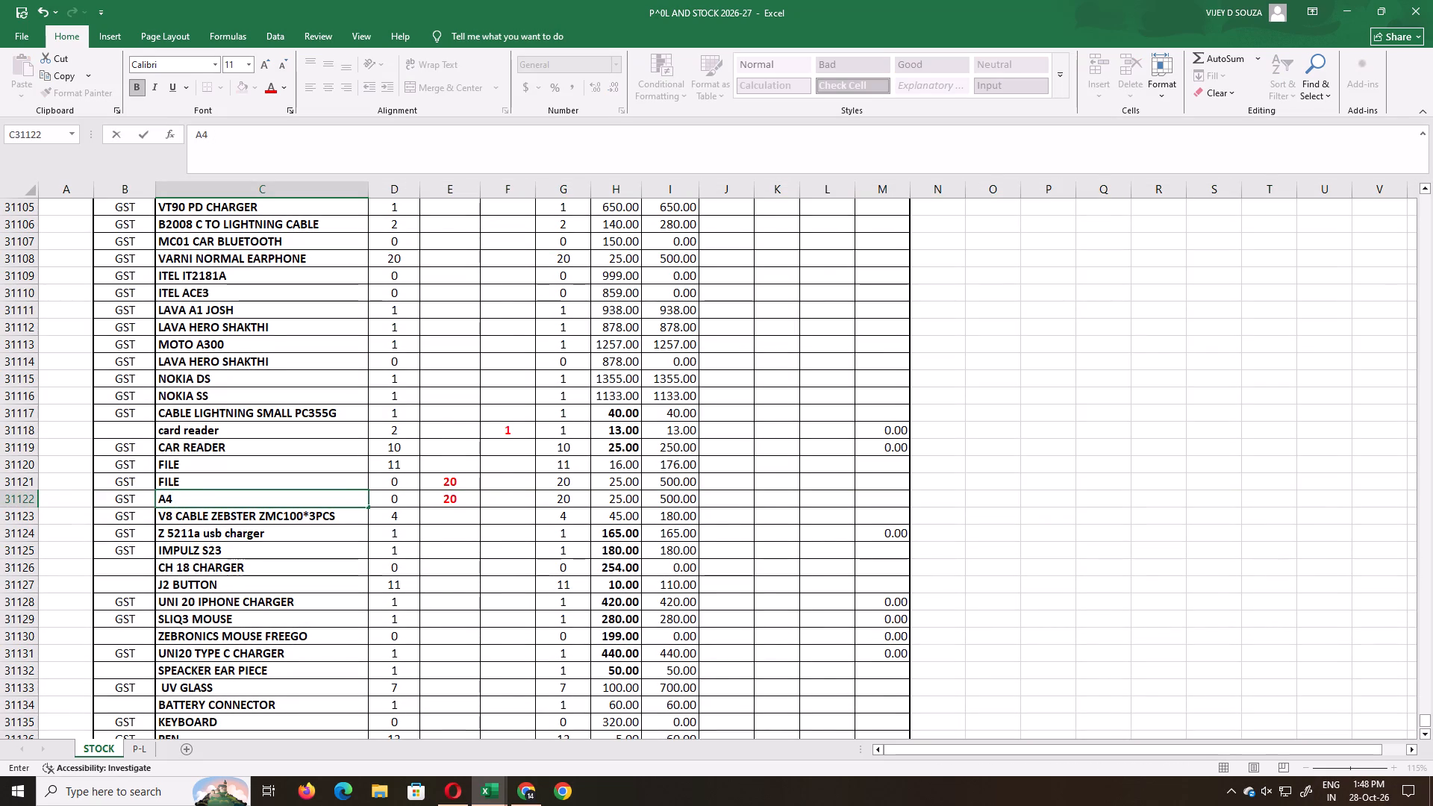
pyautogui.write('FOLDER')
pyautogui.press('Right')
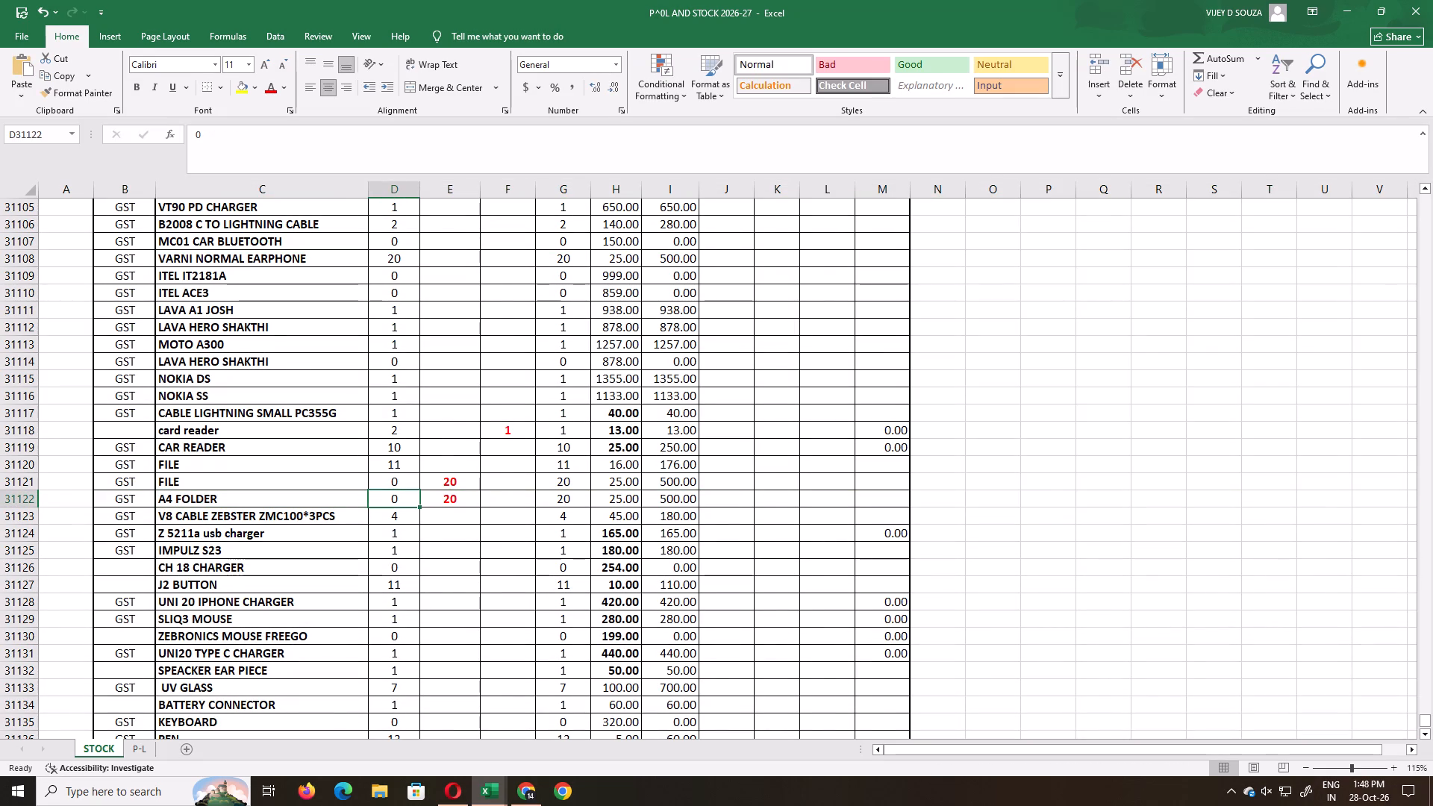
pyautogui.hotkey('alt', 'Tab')
pyautogui.hotkey('alt', 'Tab')
pyautogui.press('Right')
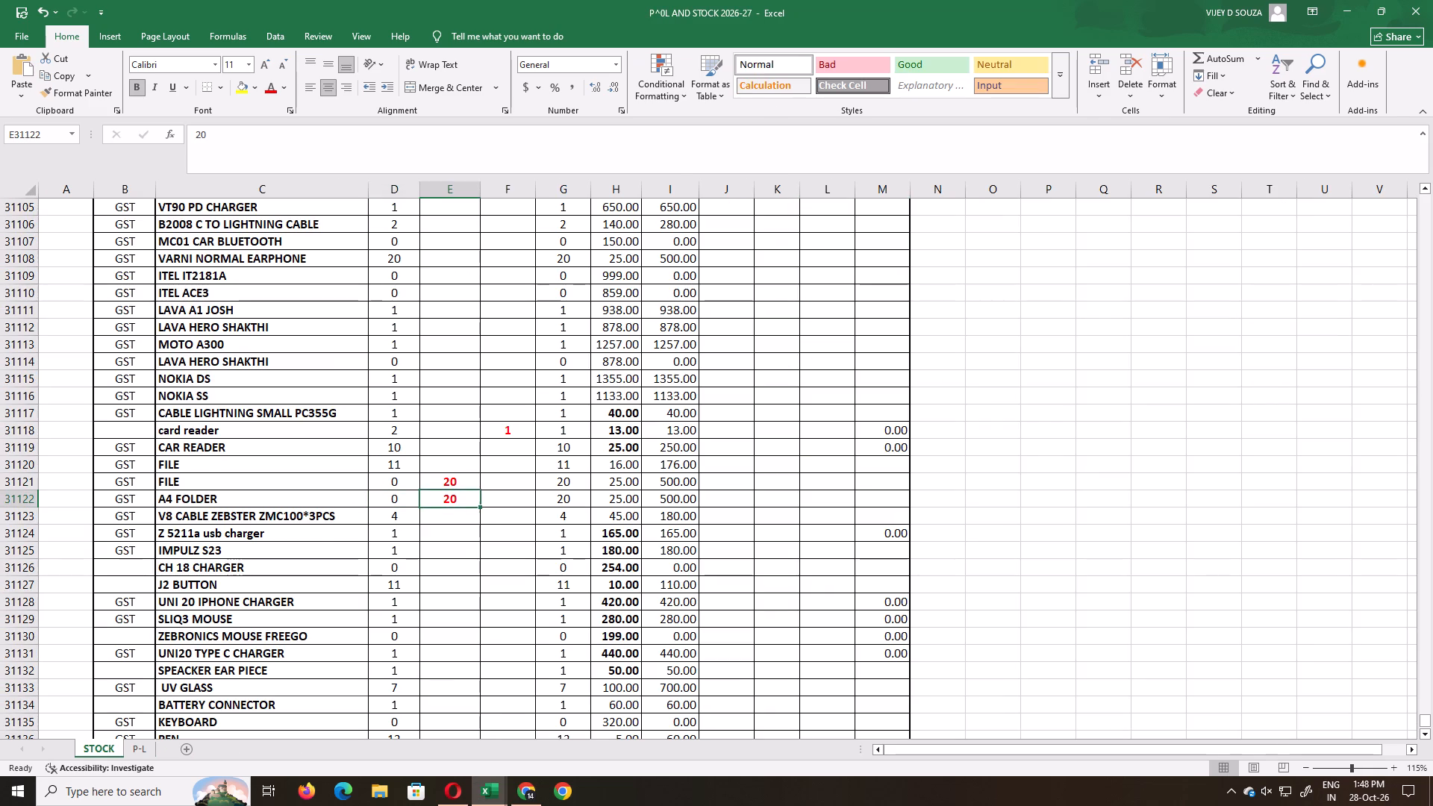
pyautogui.write('50')
pyautogui.press('Down')
# Check the A4 FOLDER entry in the cash tally workbook, set the stock item's column H rate to 7, and save.
pyautogui.press('Right')
pyautogui.press('Up')
pyautogui.press('Up')
pyautogui.press('Right')
pyautogui.press('Down')
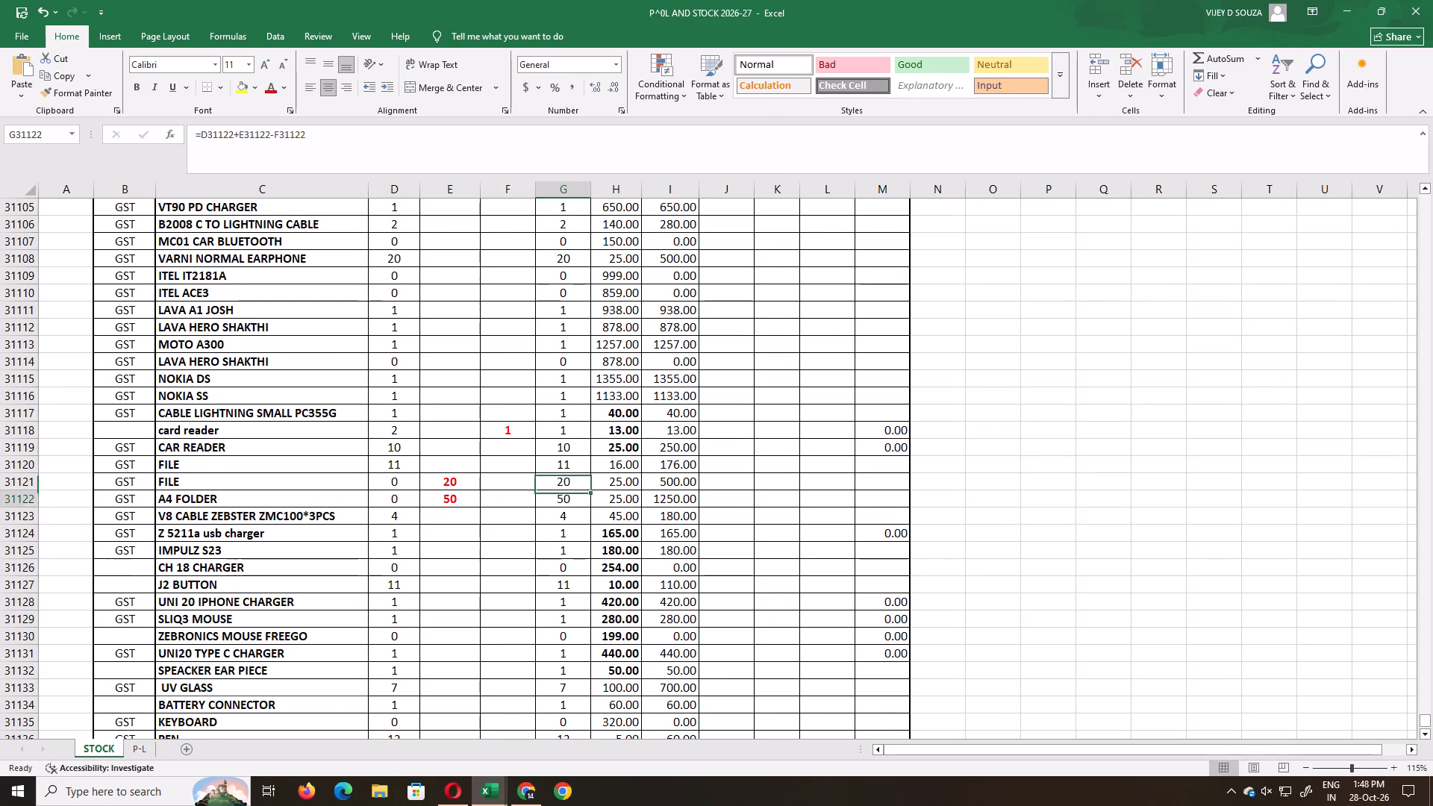
pyautogui.press('Right')
pyautogui.hotkey('alt', 'Tab')
pyautogui.press('Up')
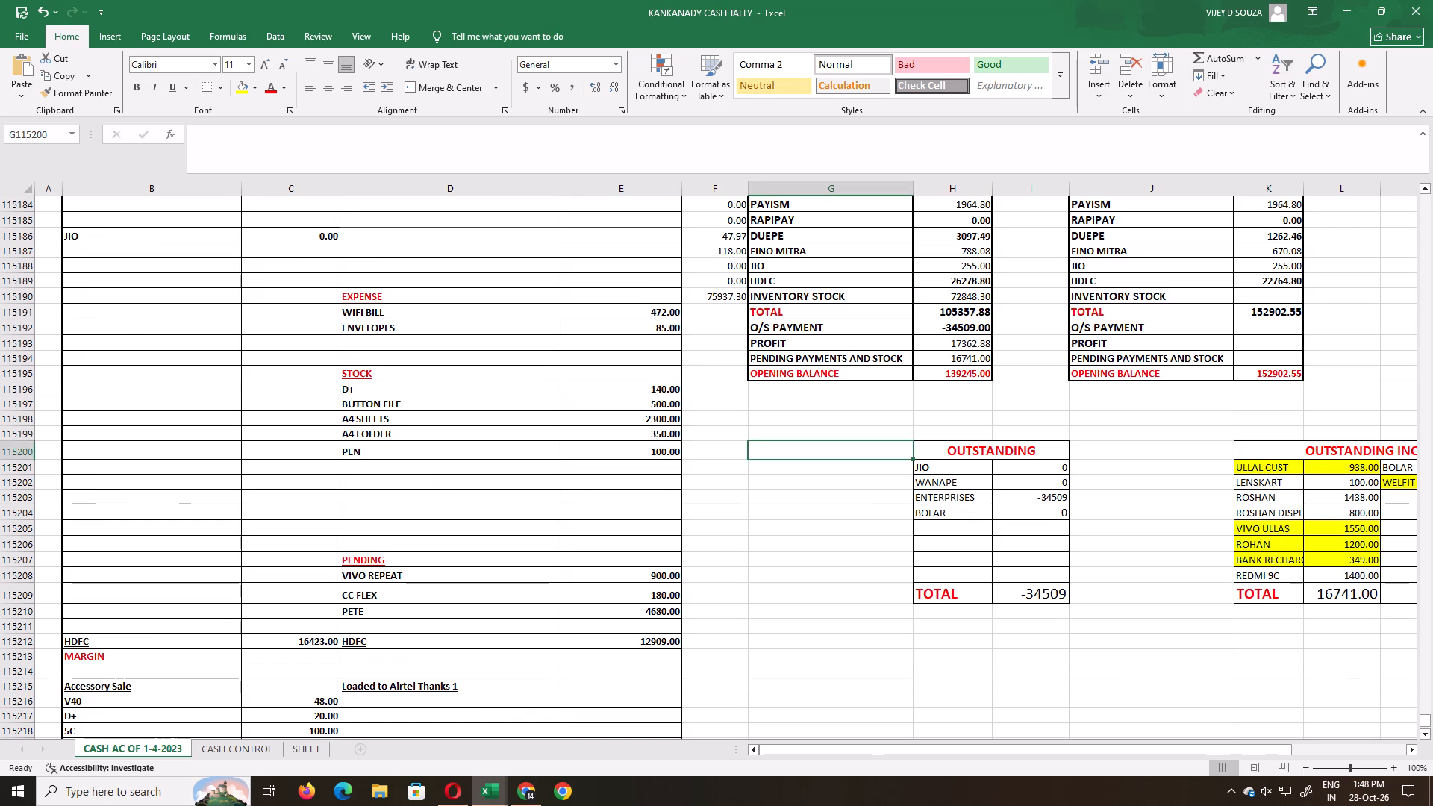
pyautogui.press('Left')
pyautogui.press('Up')
pyautogui.press('Left')
pyautogui.hotkey('alt', 'Tab')
pyautogui.press('7')
pyautogui.press('Return')
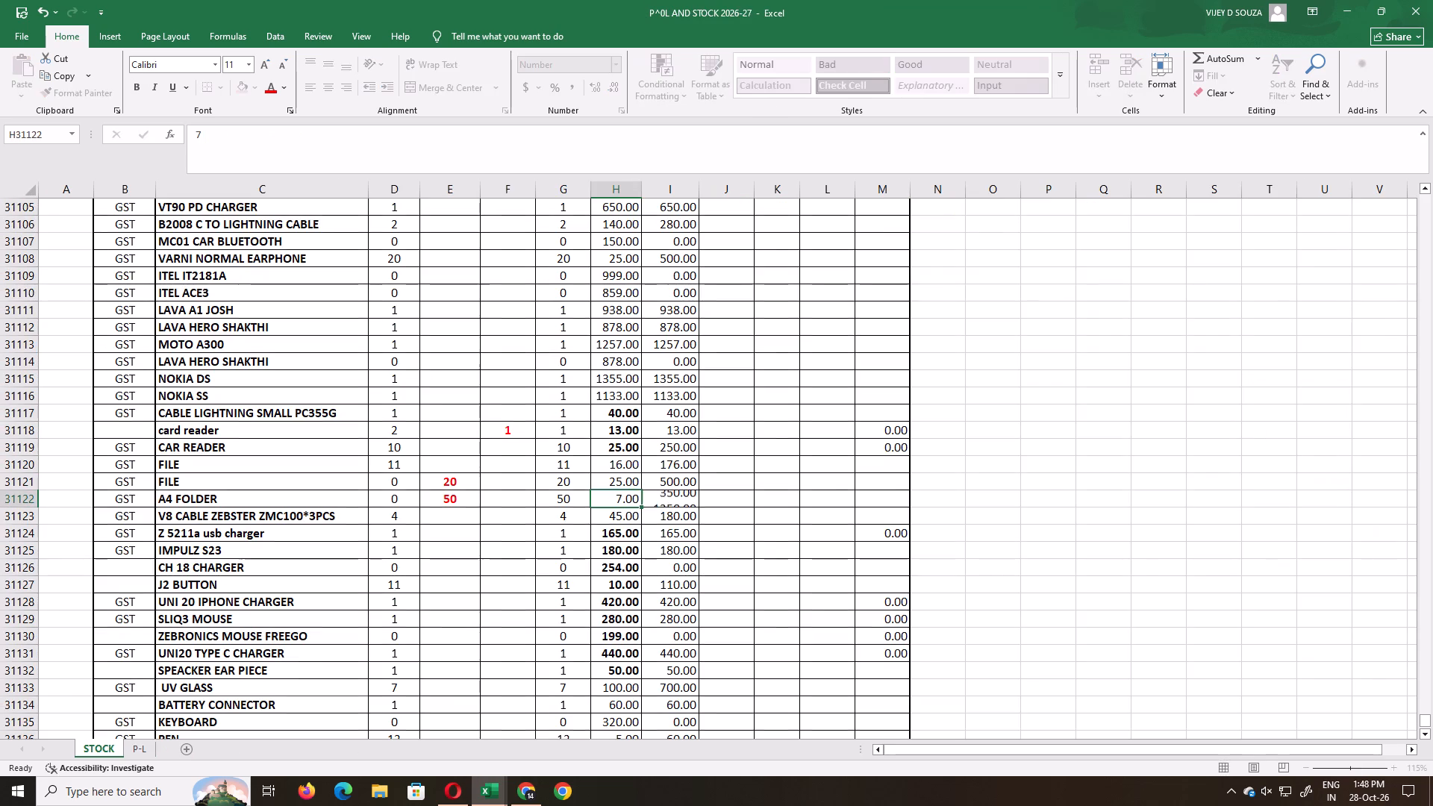
pyautogui.hotkey('ctrl', 's')
# Search the stock list for PEN and insert a copy of the PEN row directly below it as row 31137.
pyautogui.hotkey('alt', 'Tab')
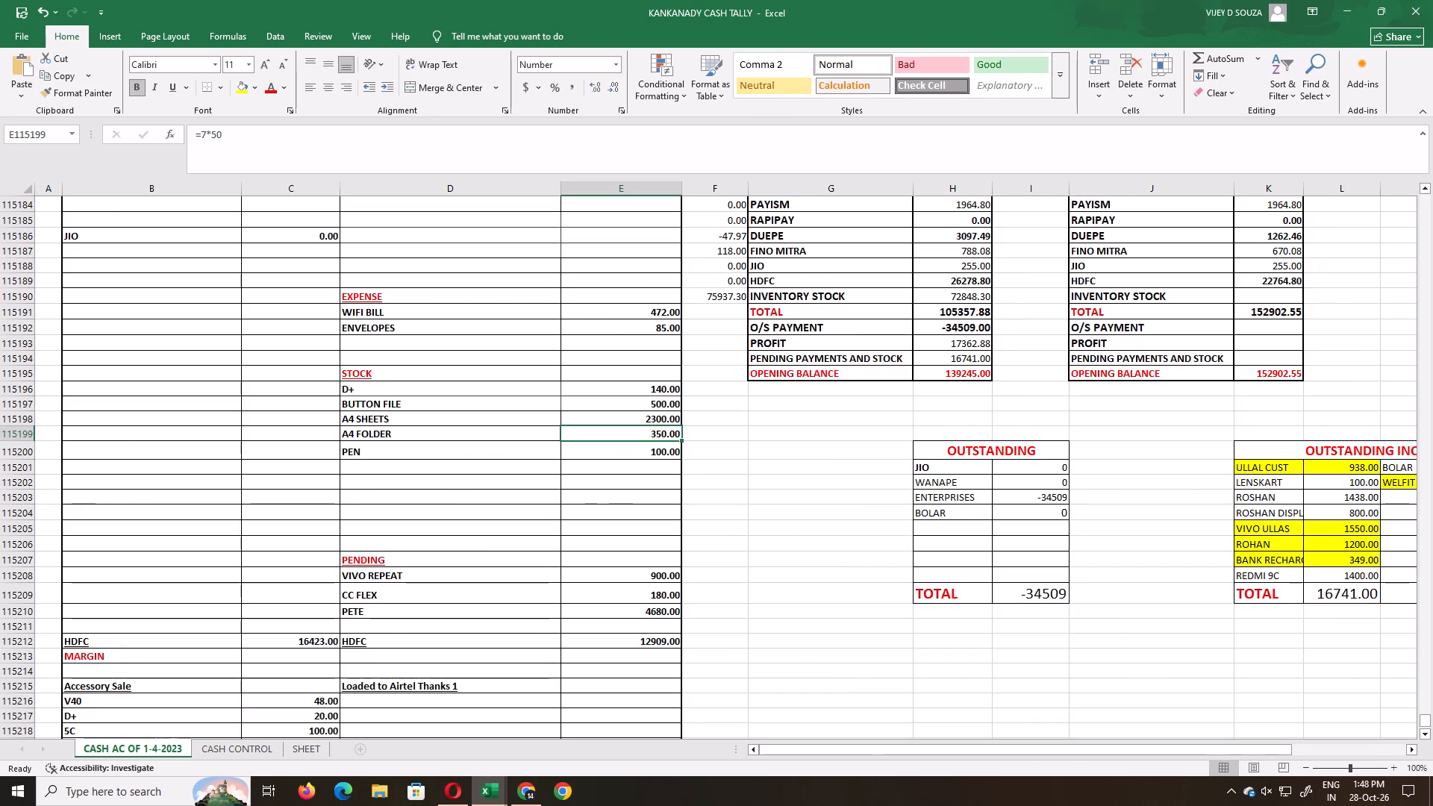
pyautogui.hotkey('alt', 'Tab')
pyautogui.hotkey('alt', 'Tab')
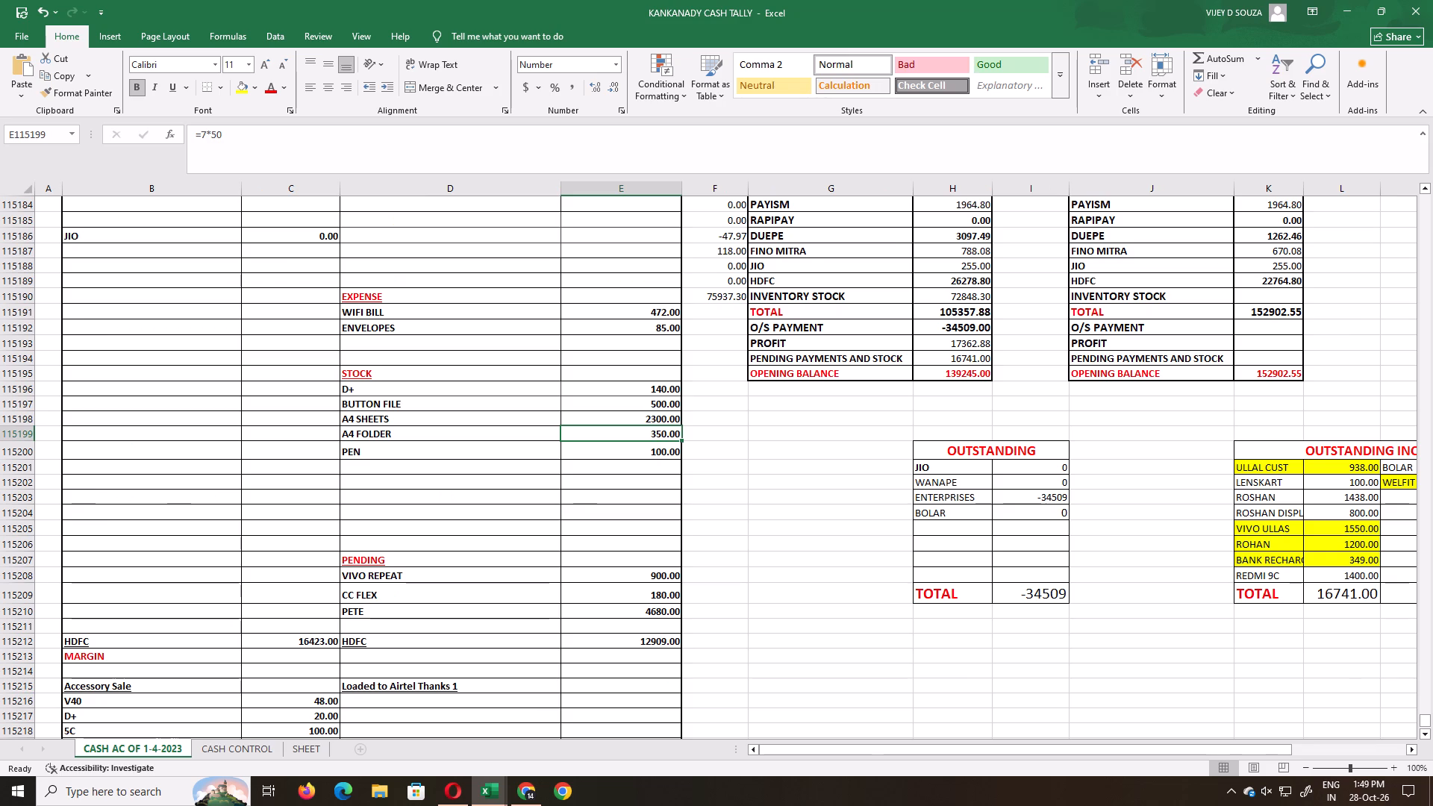
pyautogui.hotkey('alt', 'Tab')
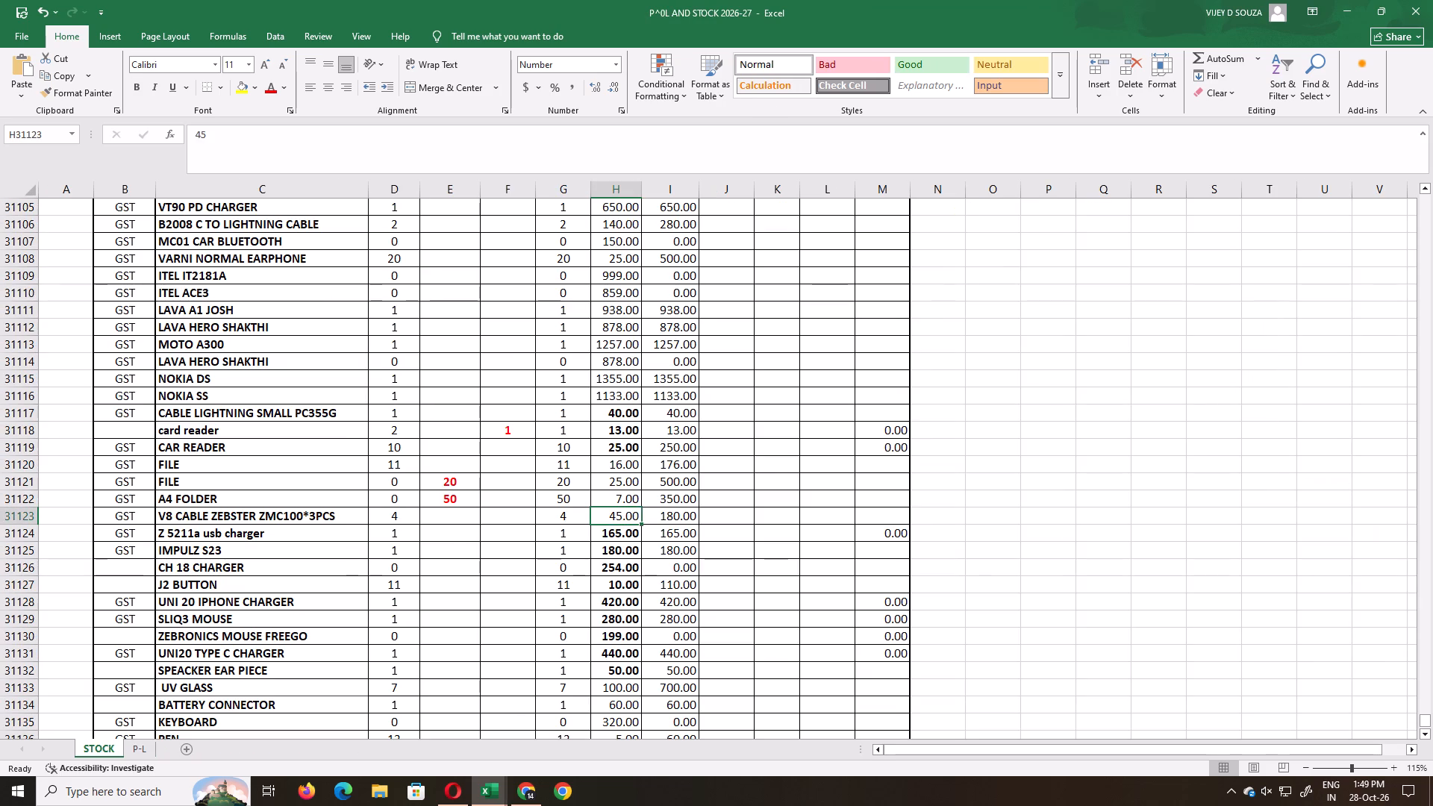
pyautogui.click(217, 578)
pyautogui.hotkey('ctrl', 'a')
pyautogui.hotkey('ctrl', 'f')
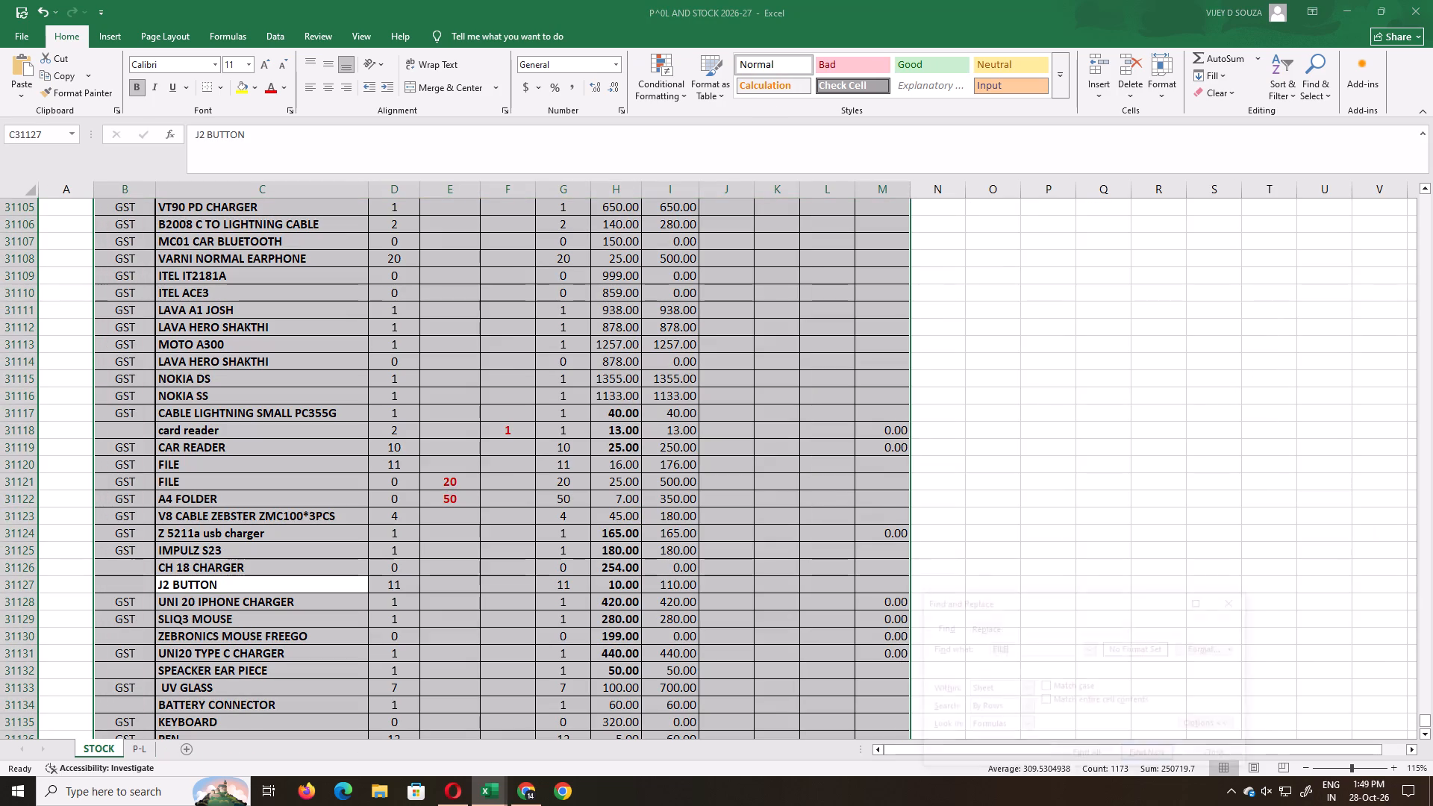
pyautogui.write('PEN')
pyautogui.press('Return')
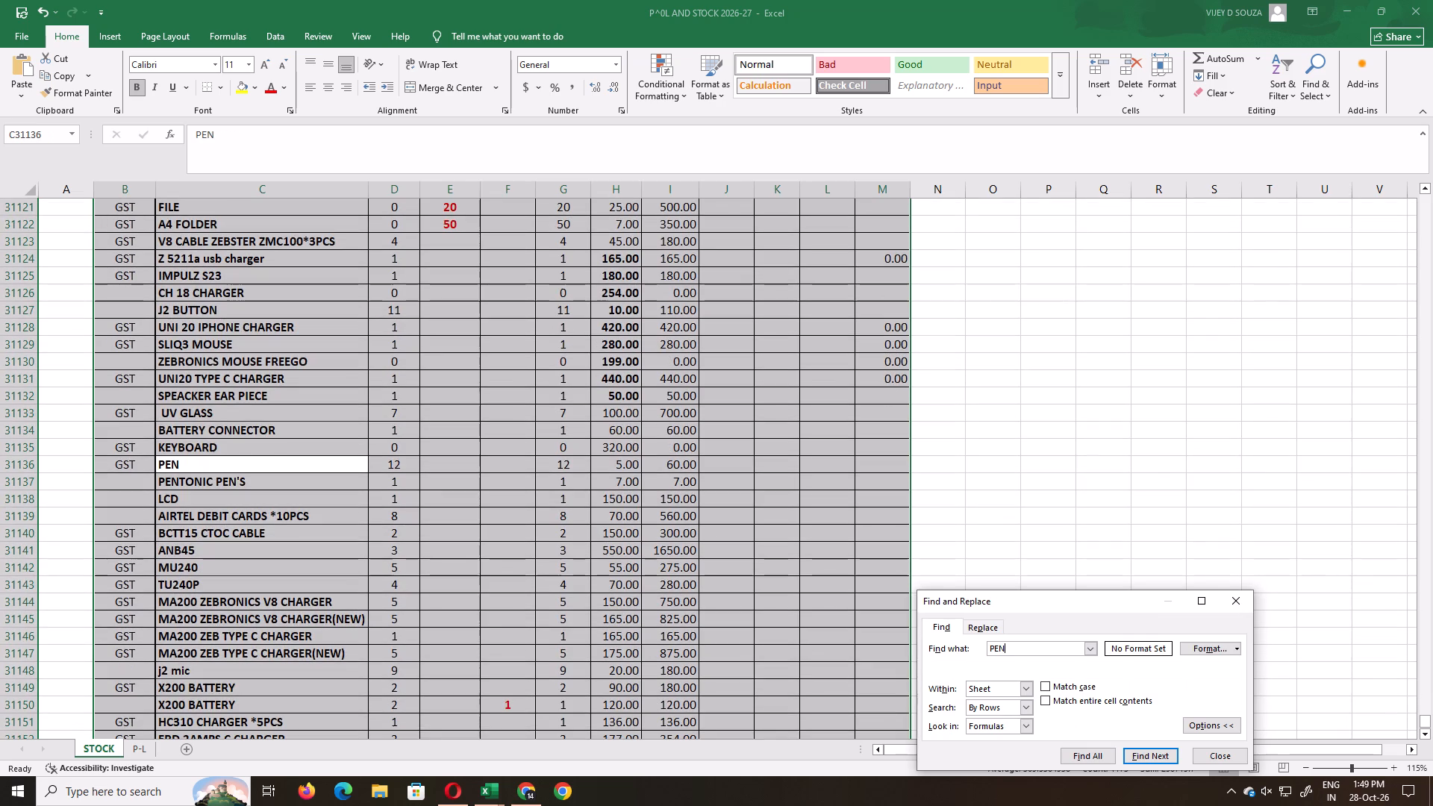
pyautogui.press('Escape')
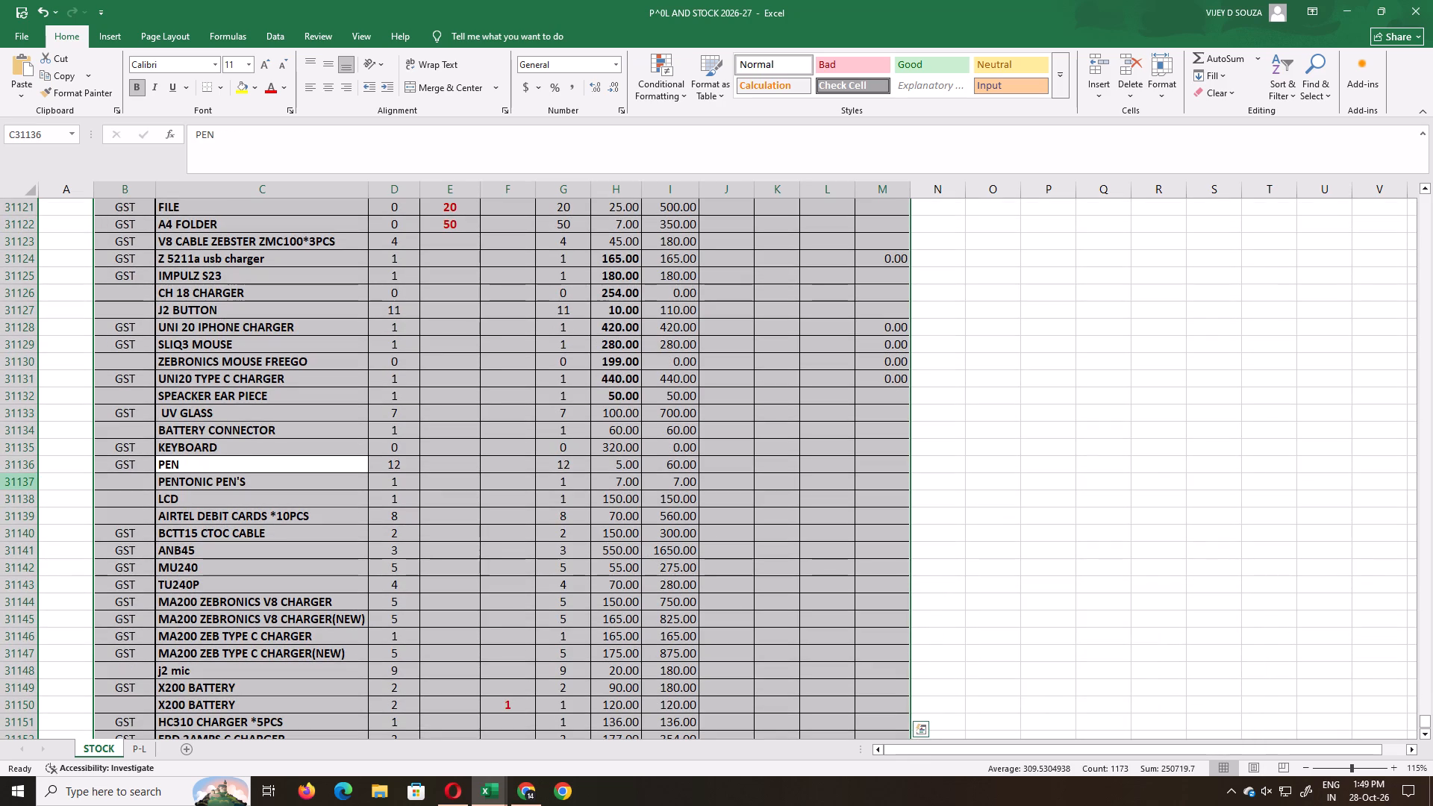
pyautogui.click(21, 486)
pyautogui.hotkey('ctrl', '+')
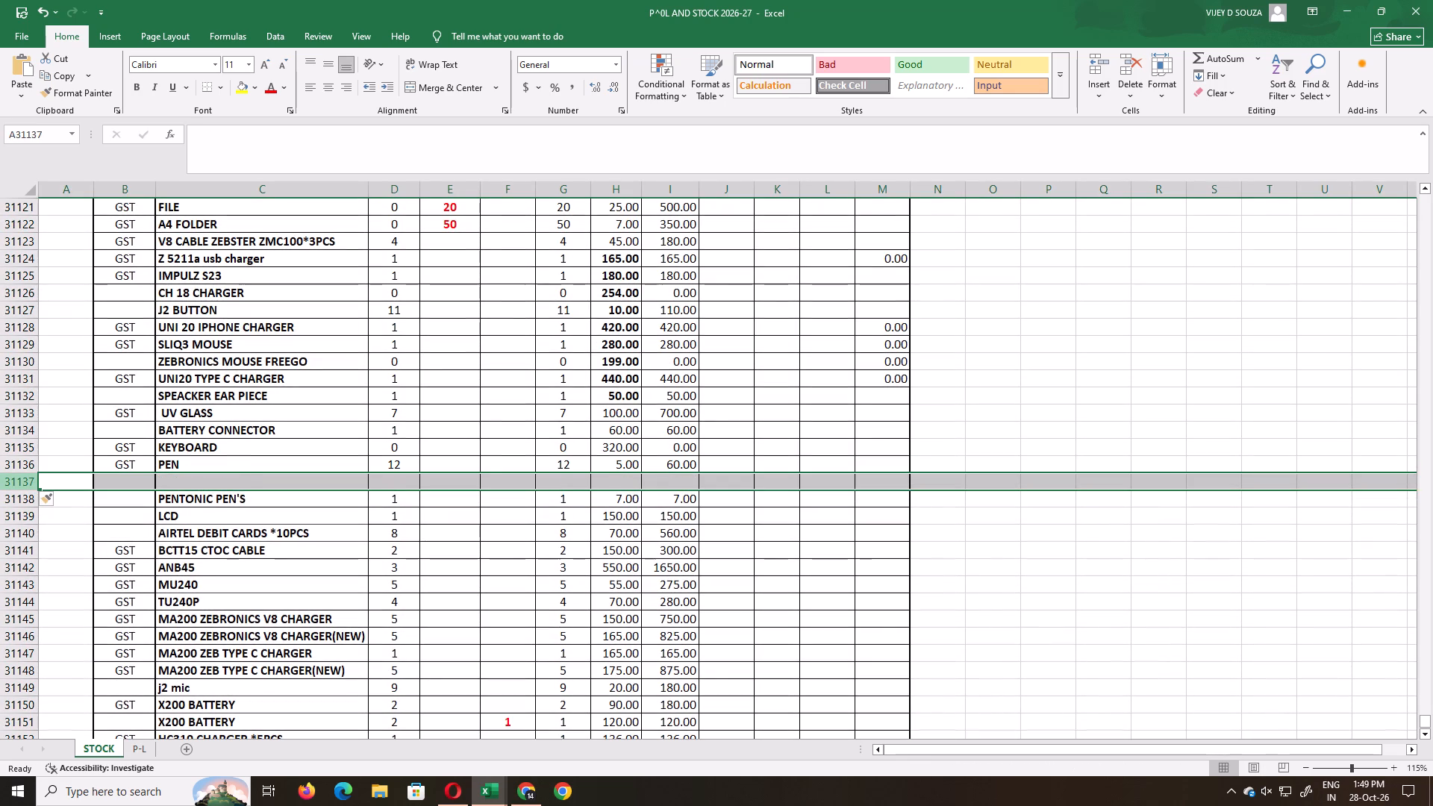
pyautogui.hotkey('ctrl', 'd')
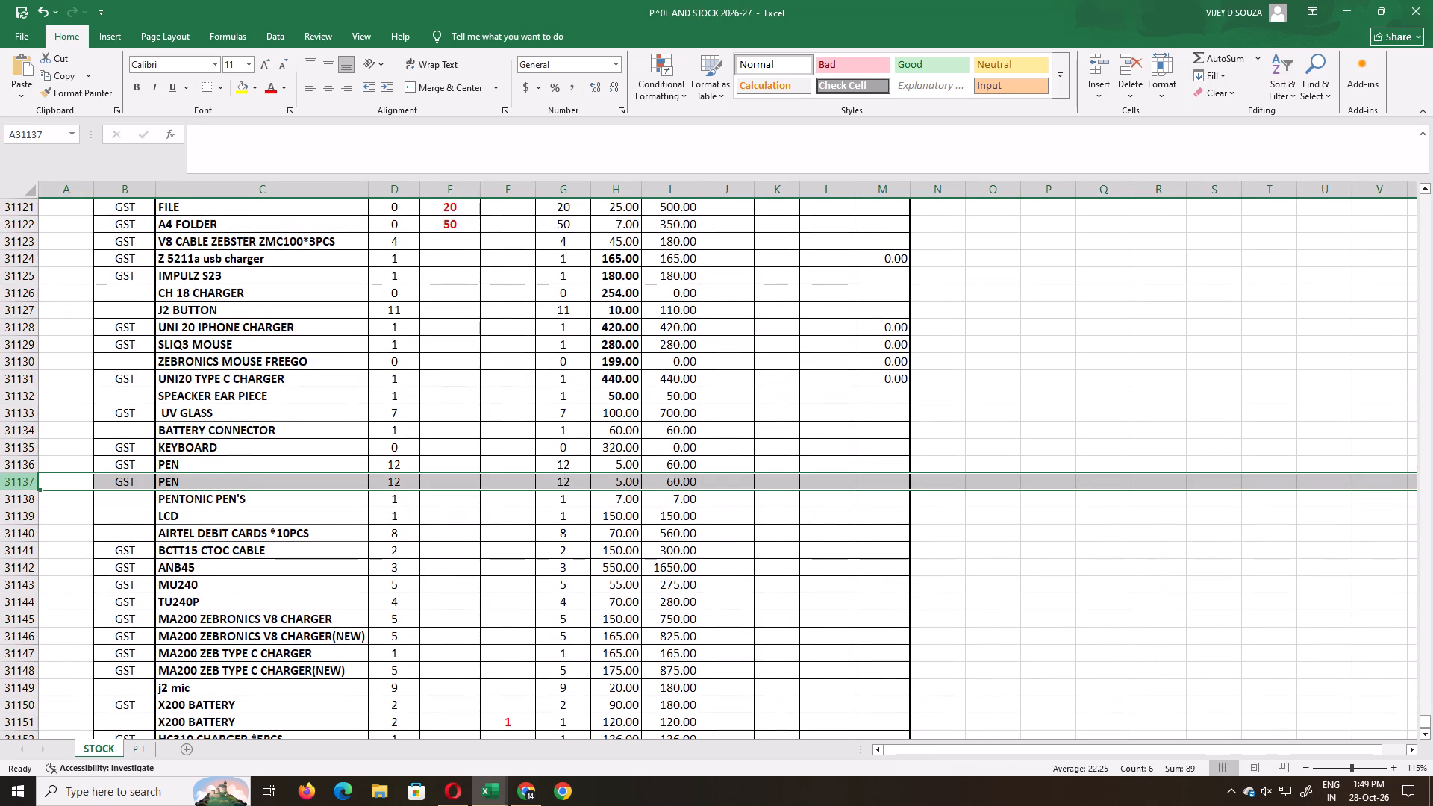
pyautogui.press('Right')
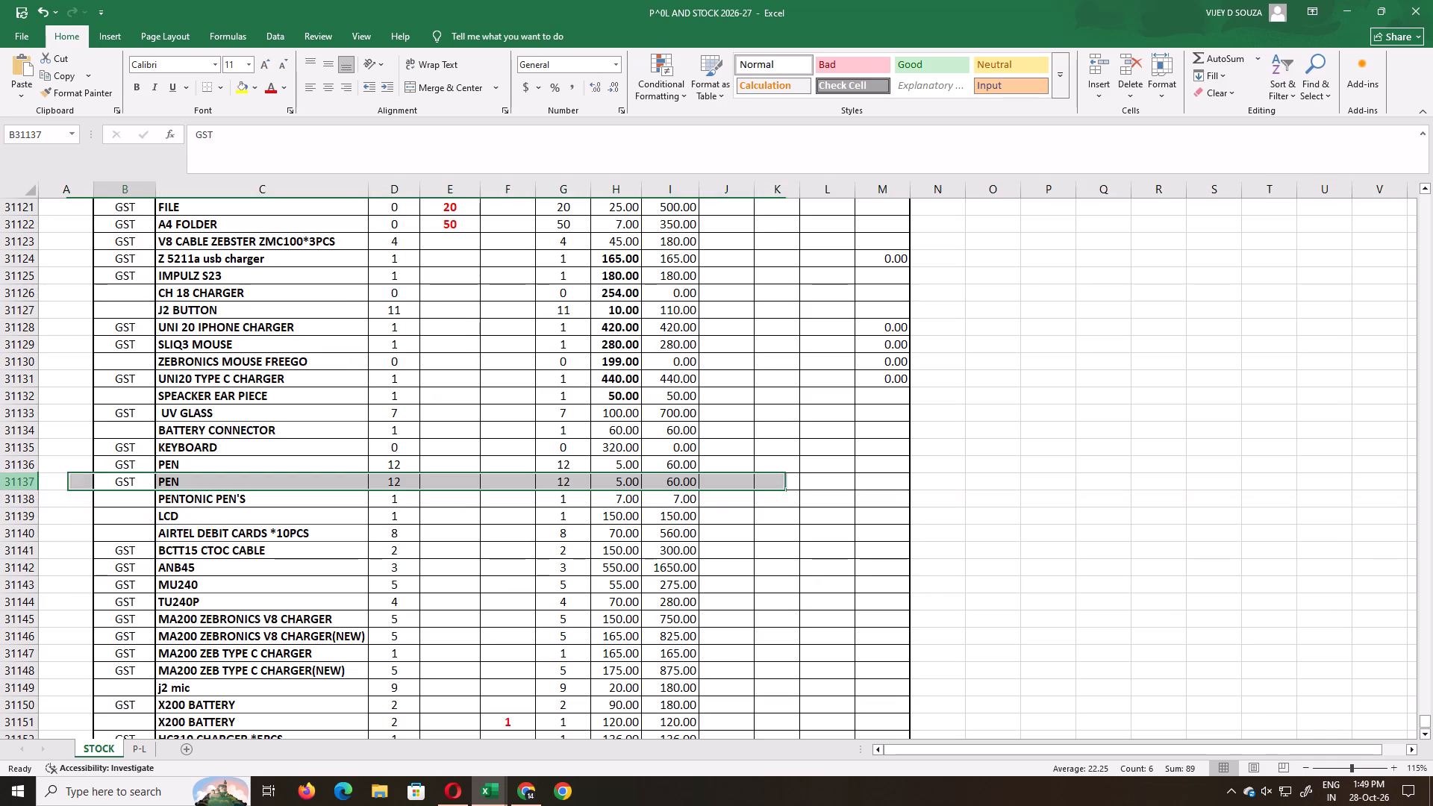
pyautogui.press('Right')
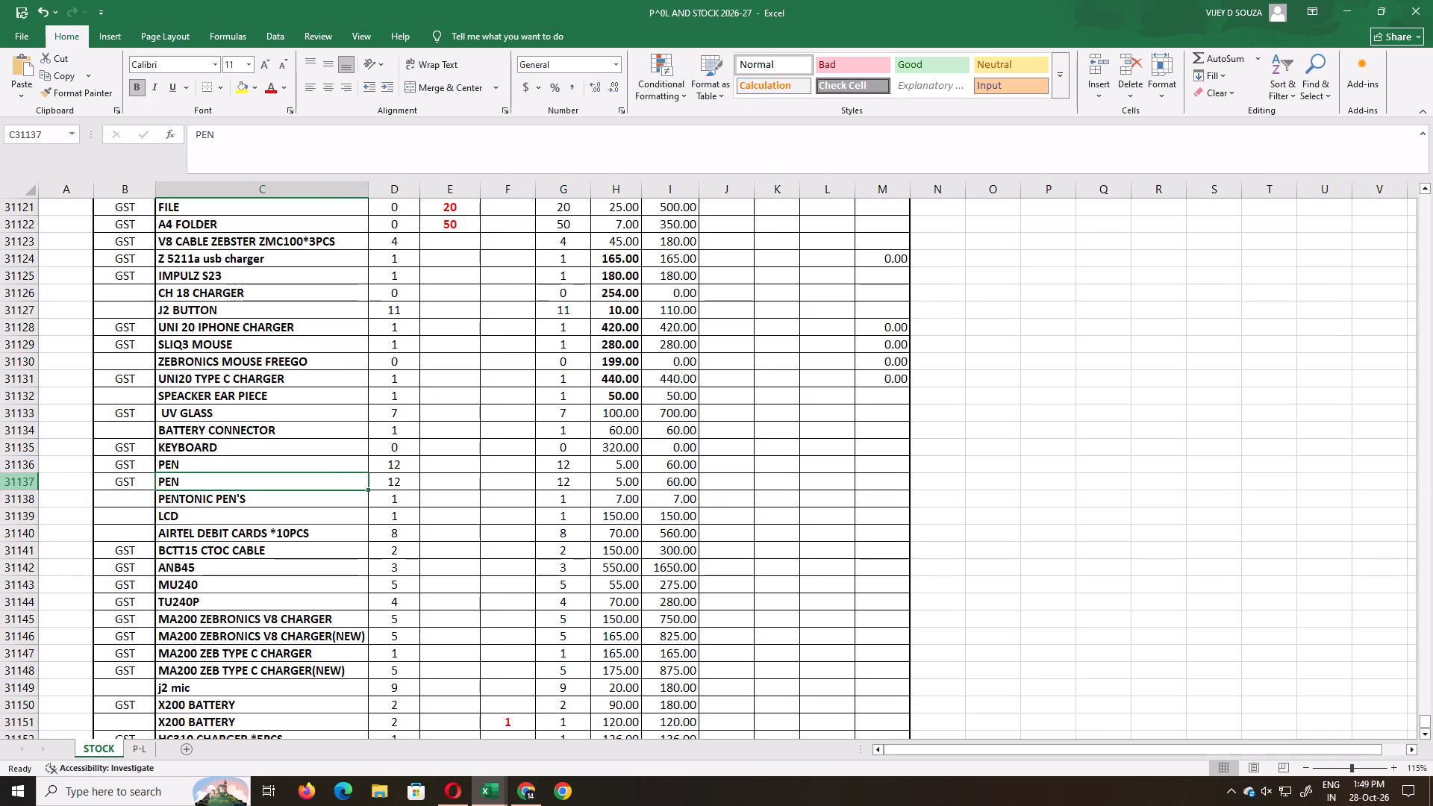
# In PEN row 31137, set the opening stock to 0 and the purchases to 20 per the cash tally's PEN entry, and save.
pyautogui.press('Right')
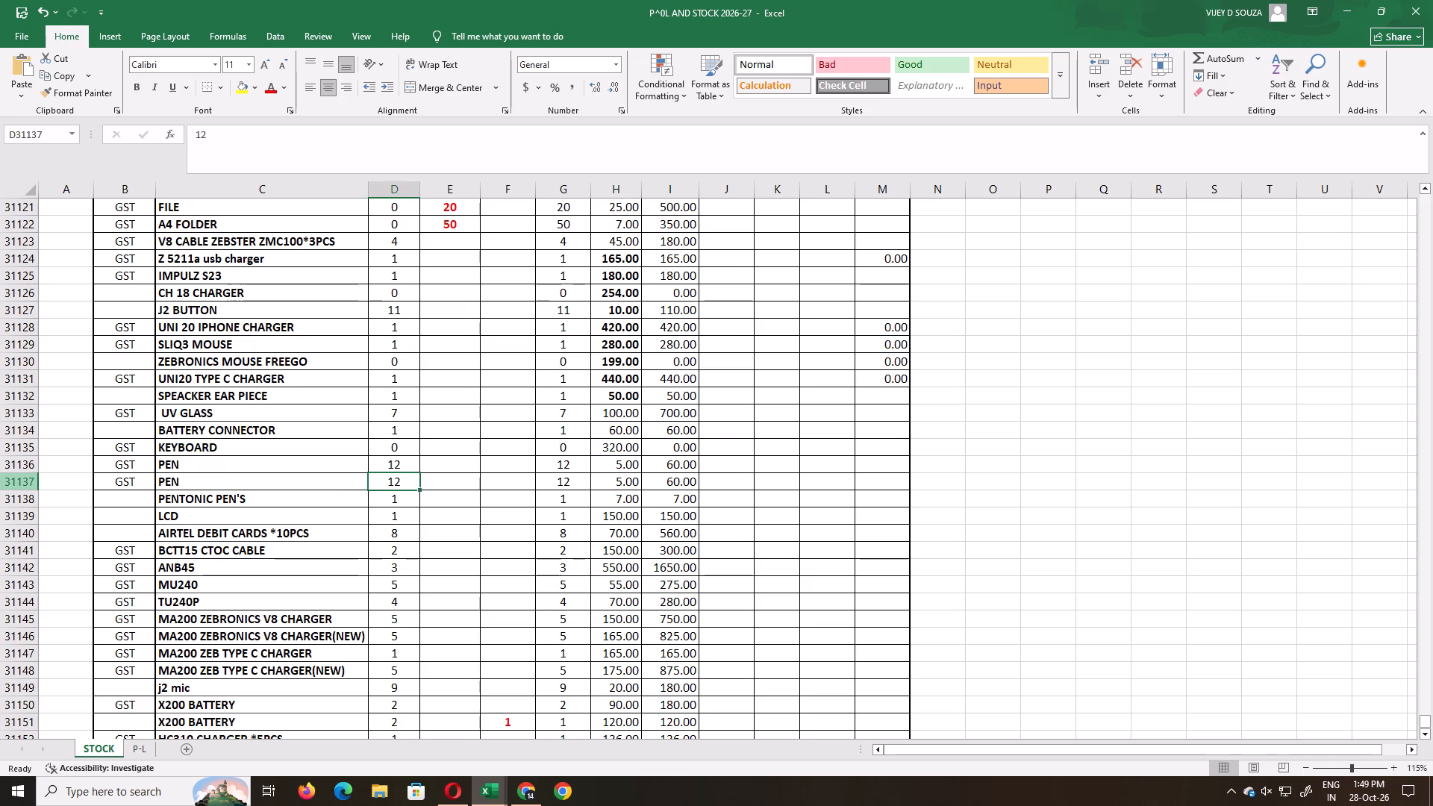
pyautogui.press('0')
pyautogui.press('Right')
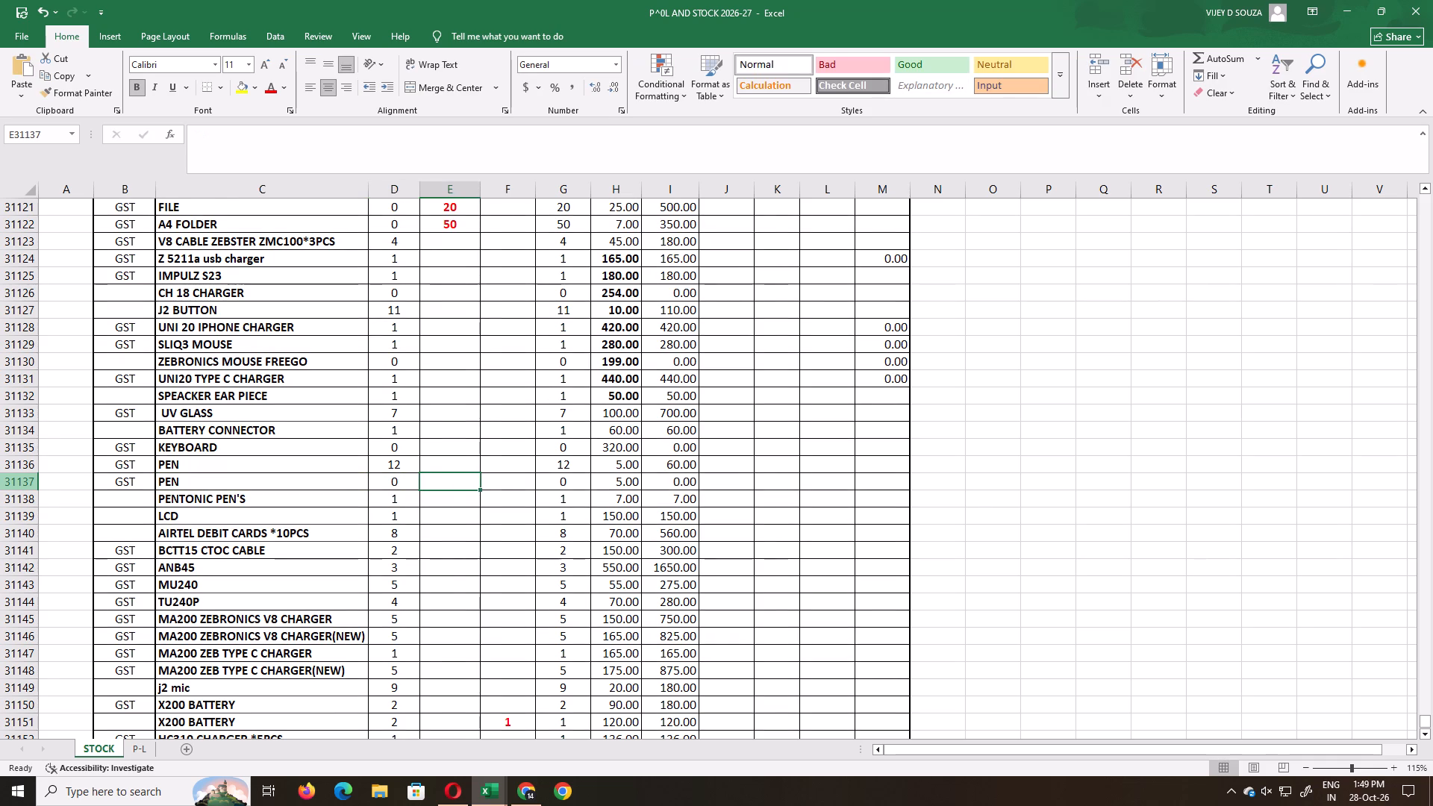
pyautogui.hotkey('alt', 'Tab')
pyautogui.press('Down')
pyautogui.hotkey('alt', 'Tab')
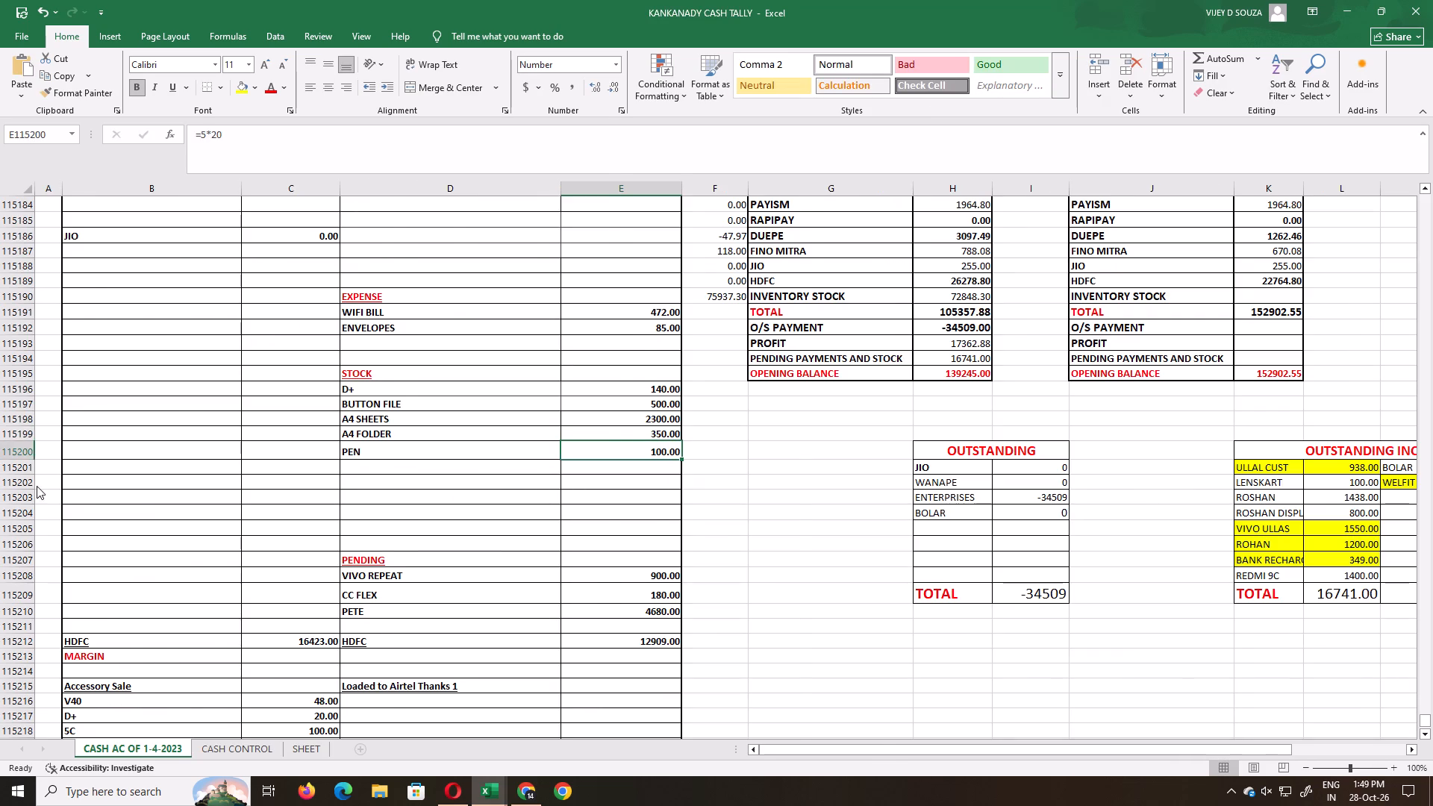
pyautogui.press('Right')
pyautogui.press('Right')
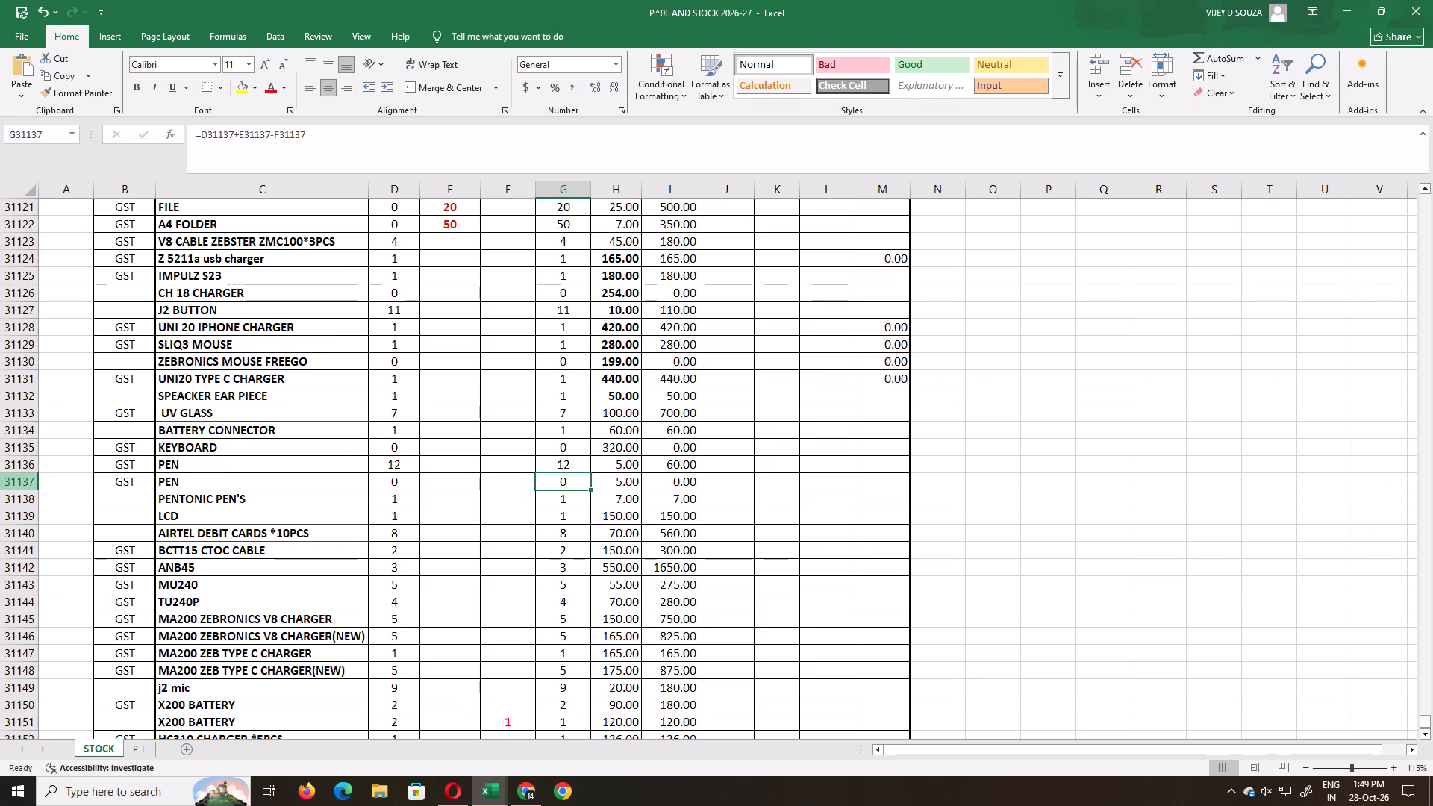
pyautogui.press('Left')
pyautogui.press('Left')
pyautogui.write('20')
pyautogui.press('Return')
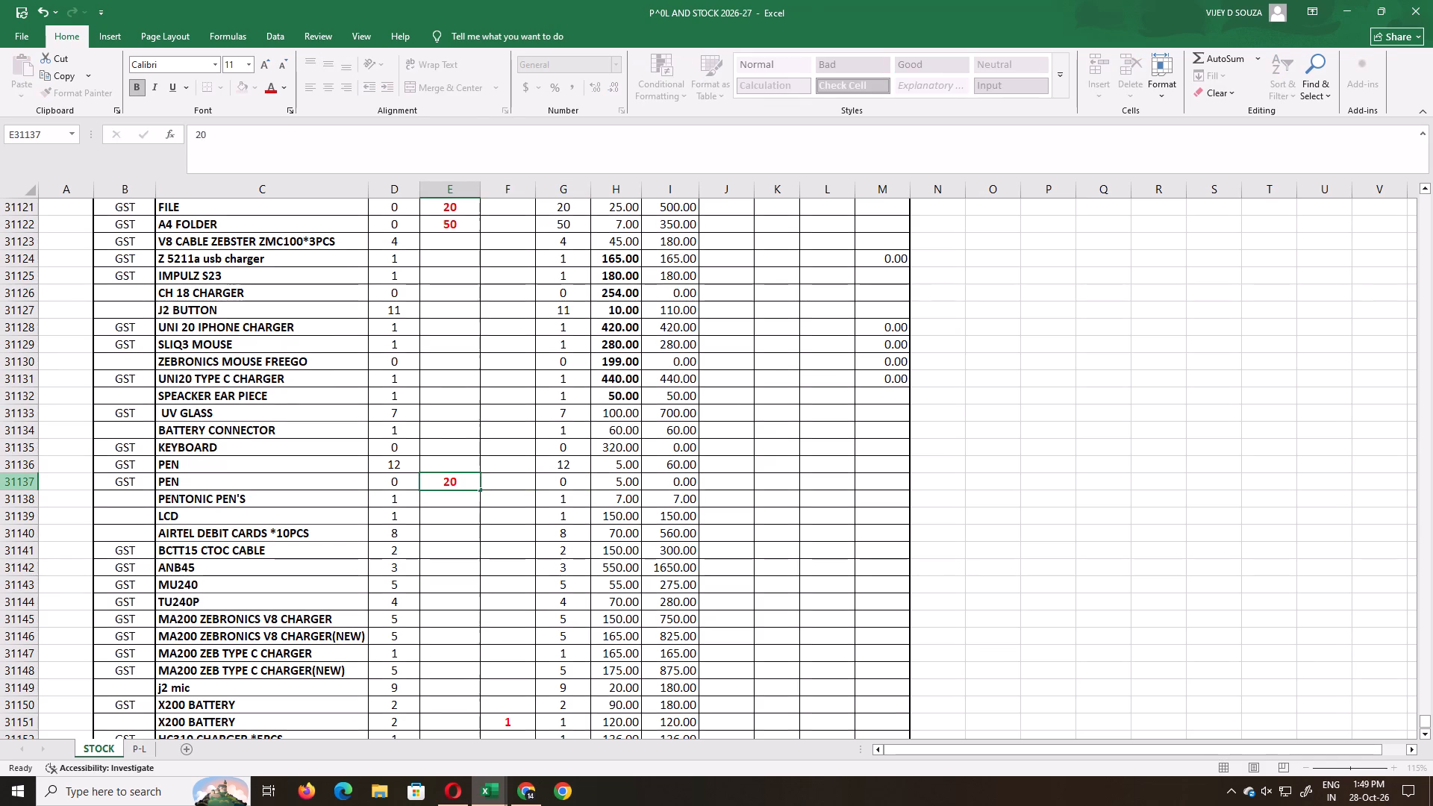
pyautogui.hotkey('ctrl', 's')
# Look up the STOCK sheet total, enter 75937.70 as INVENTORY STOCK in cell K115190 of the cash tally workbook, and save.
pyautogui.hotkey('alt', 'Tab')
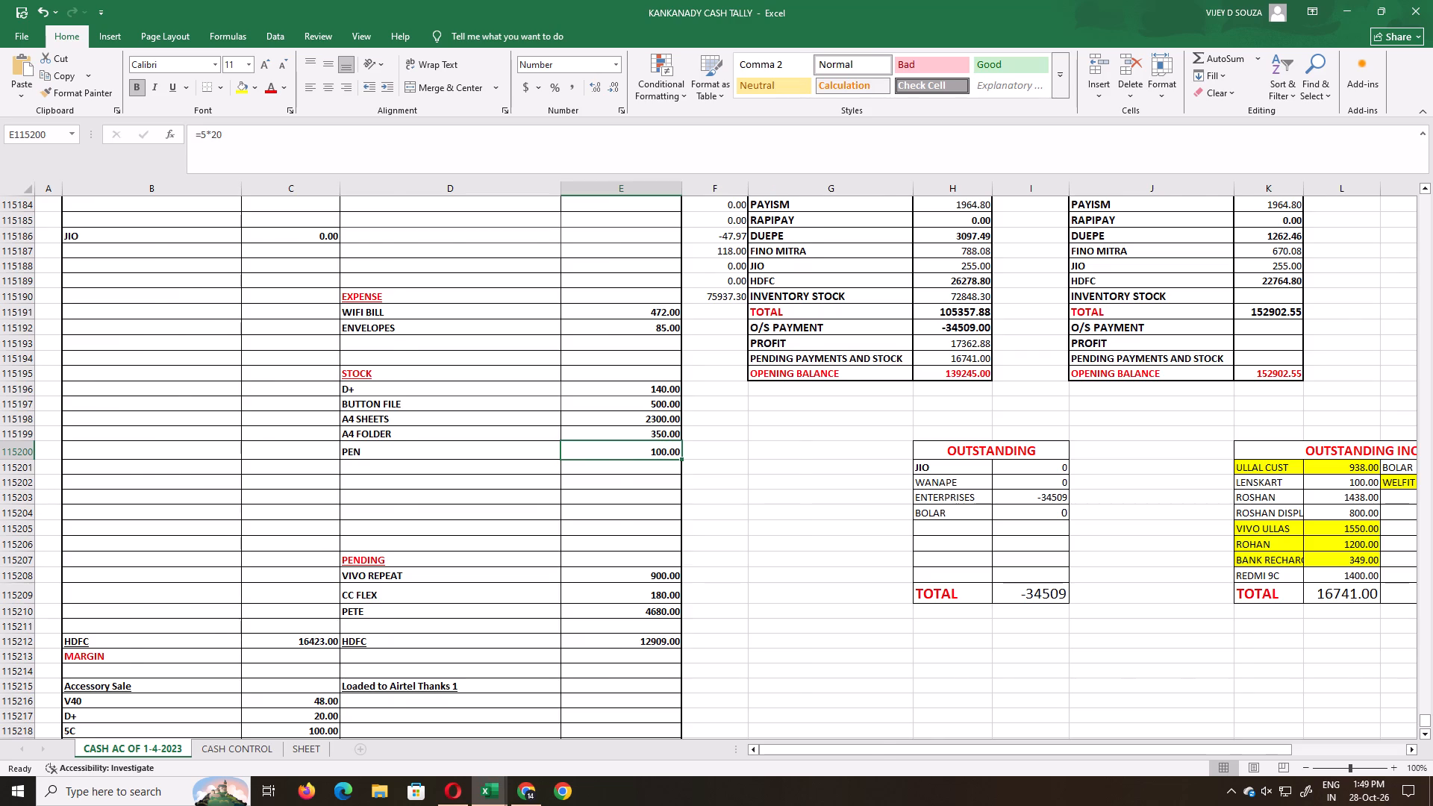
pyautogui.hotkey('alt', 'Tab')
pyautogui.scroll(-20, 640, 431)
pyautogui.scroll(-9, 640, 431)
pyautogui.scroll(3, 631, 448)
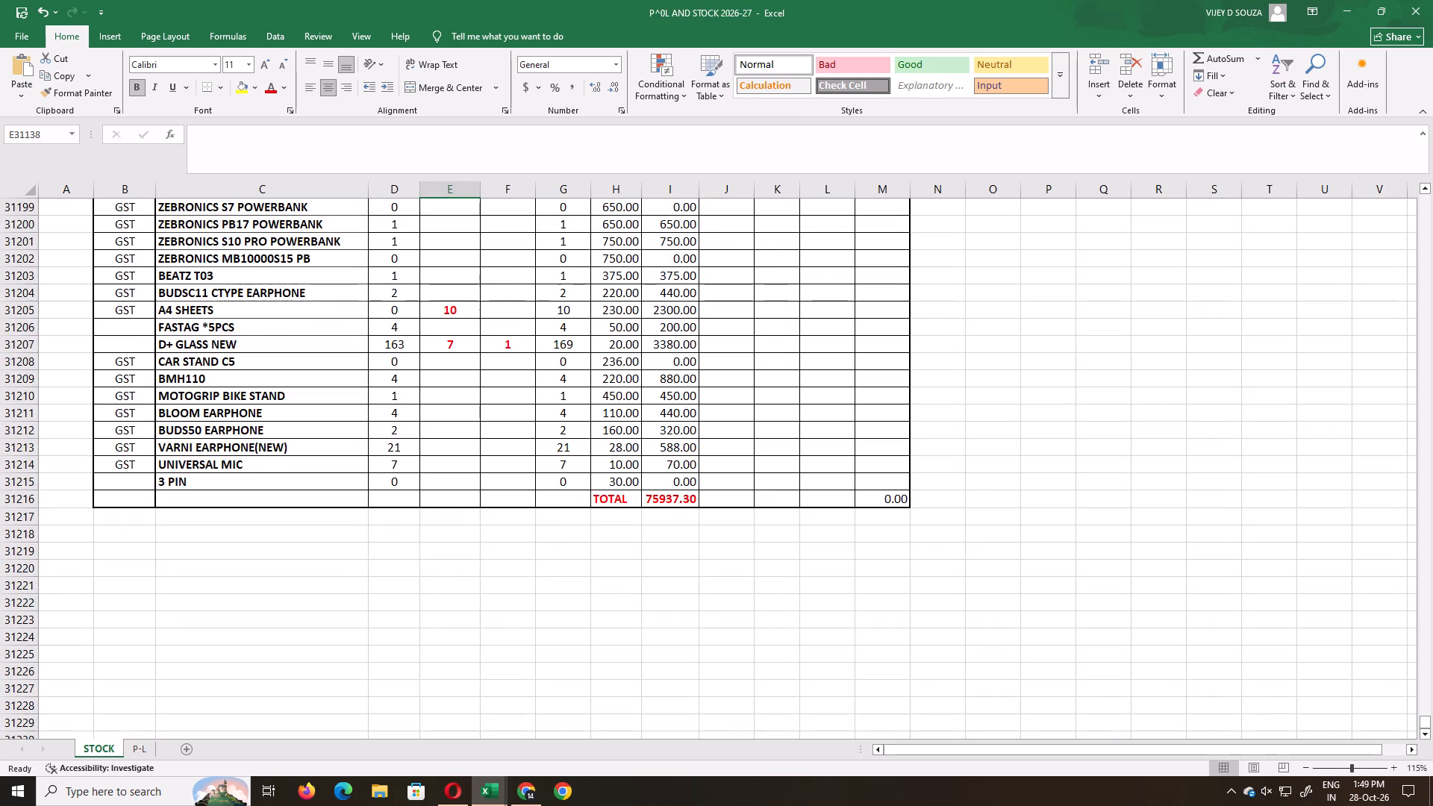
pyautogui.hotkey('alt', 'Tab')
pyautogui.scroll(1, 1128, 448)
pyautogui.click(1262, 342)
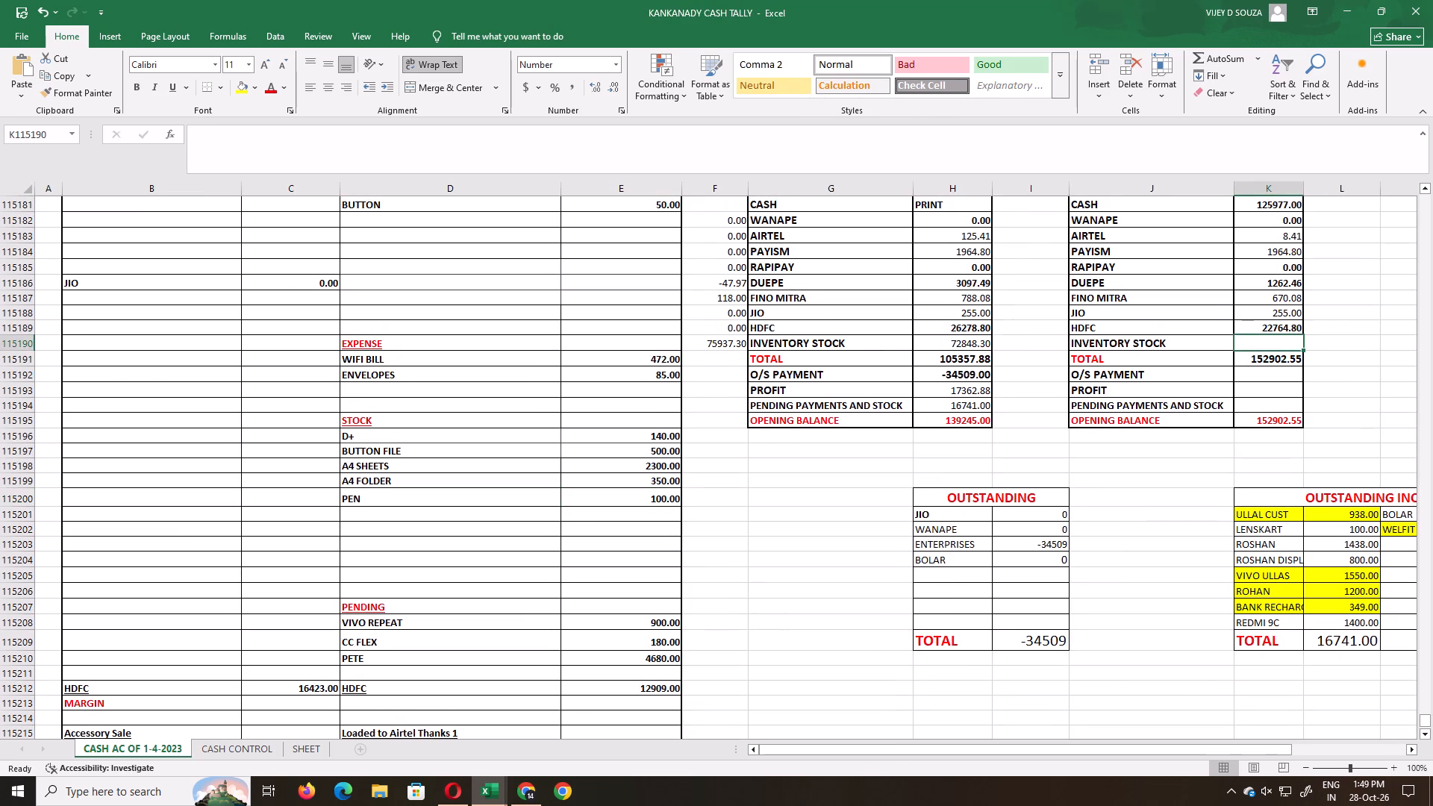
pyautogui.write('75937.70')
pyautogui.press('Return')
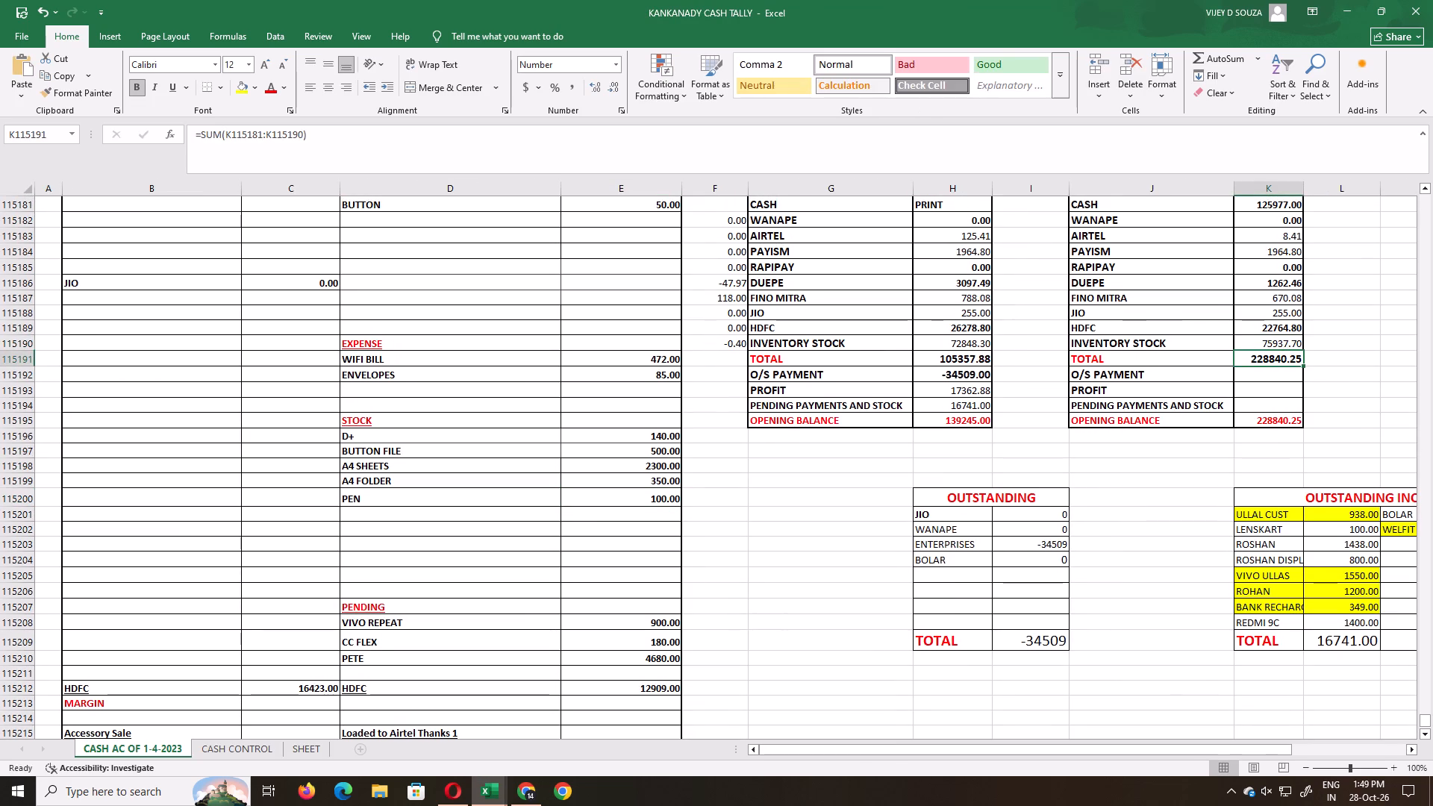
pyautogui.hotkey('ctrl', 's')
# Copy the entire 23-10-26 stock table to B31218 below it, change the copy's date to 24-10-26, and save the stock workbook.
pyautogui.hotkey('alt', 'Tab')
pyautogui.click(397, 409)
pyautogui.hotkey('ctrl', 'a')
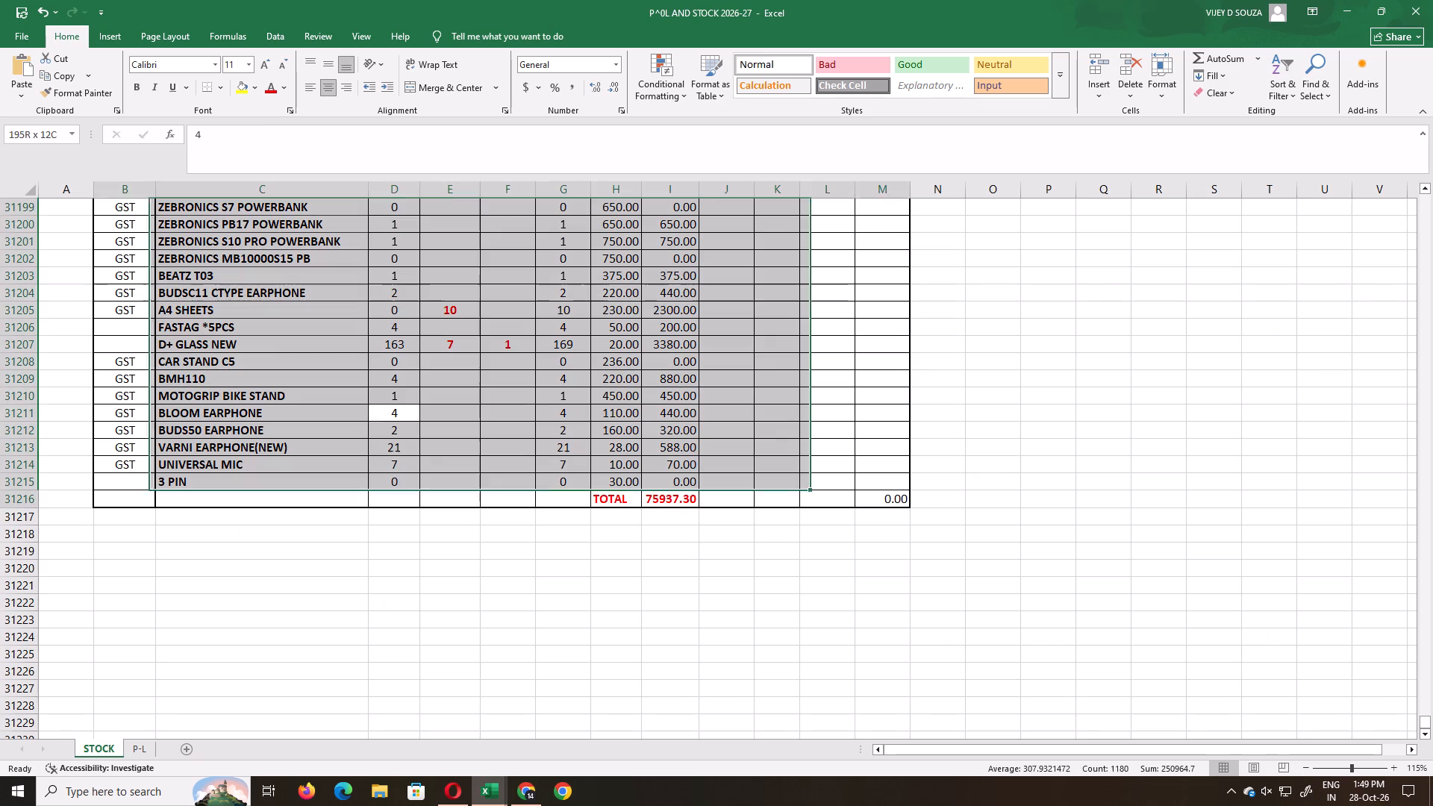
pyautogui.hotkey('ctrl', 'c')
pyautogui.click(142, 534)
pyautogui.hotkey('ctrl', 'v')
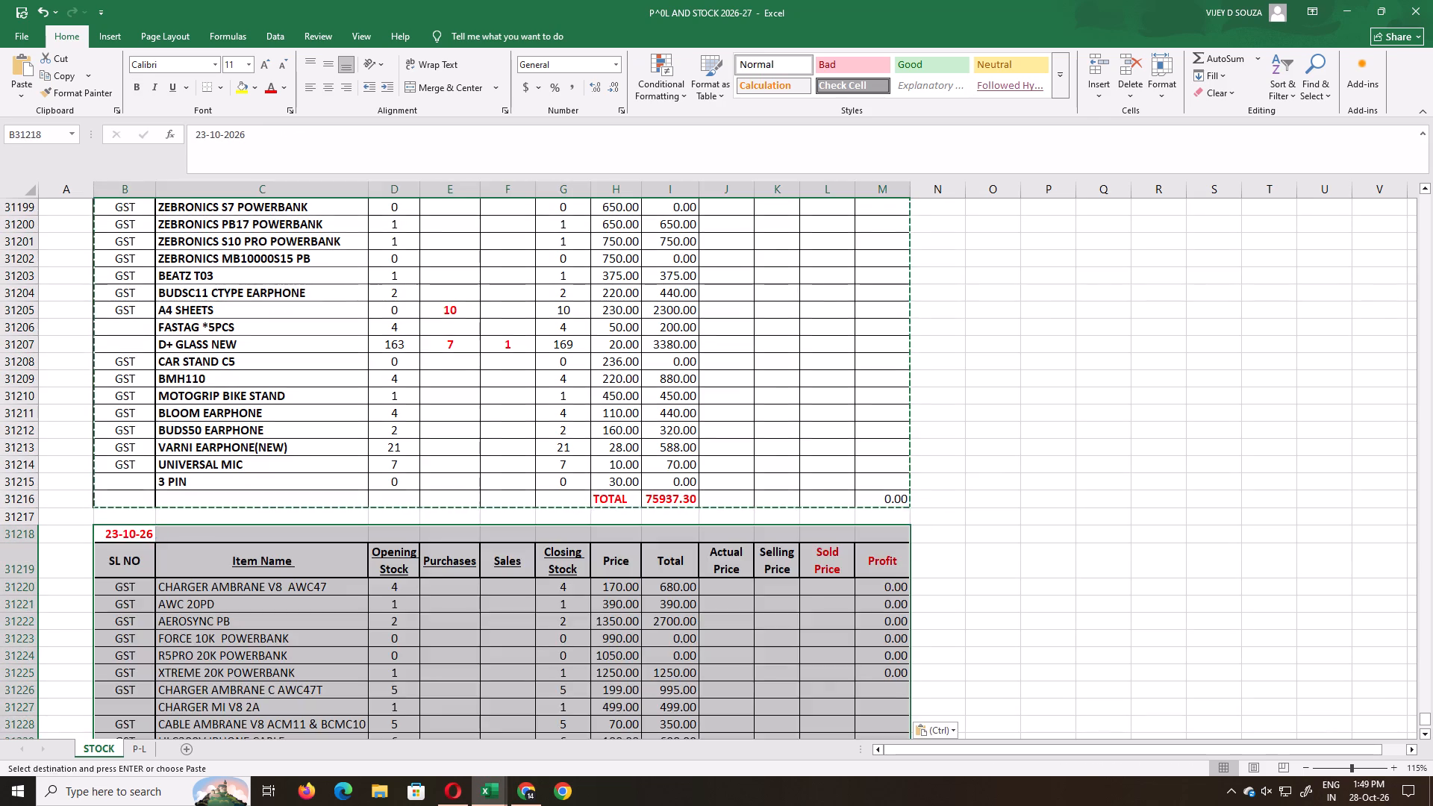
pyautogui.click(143, 535)
pyautogui.doubleClick(199, 129)
pyautogui.write('24')
pyautogui.press('Return')
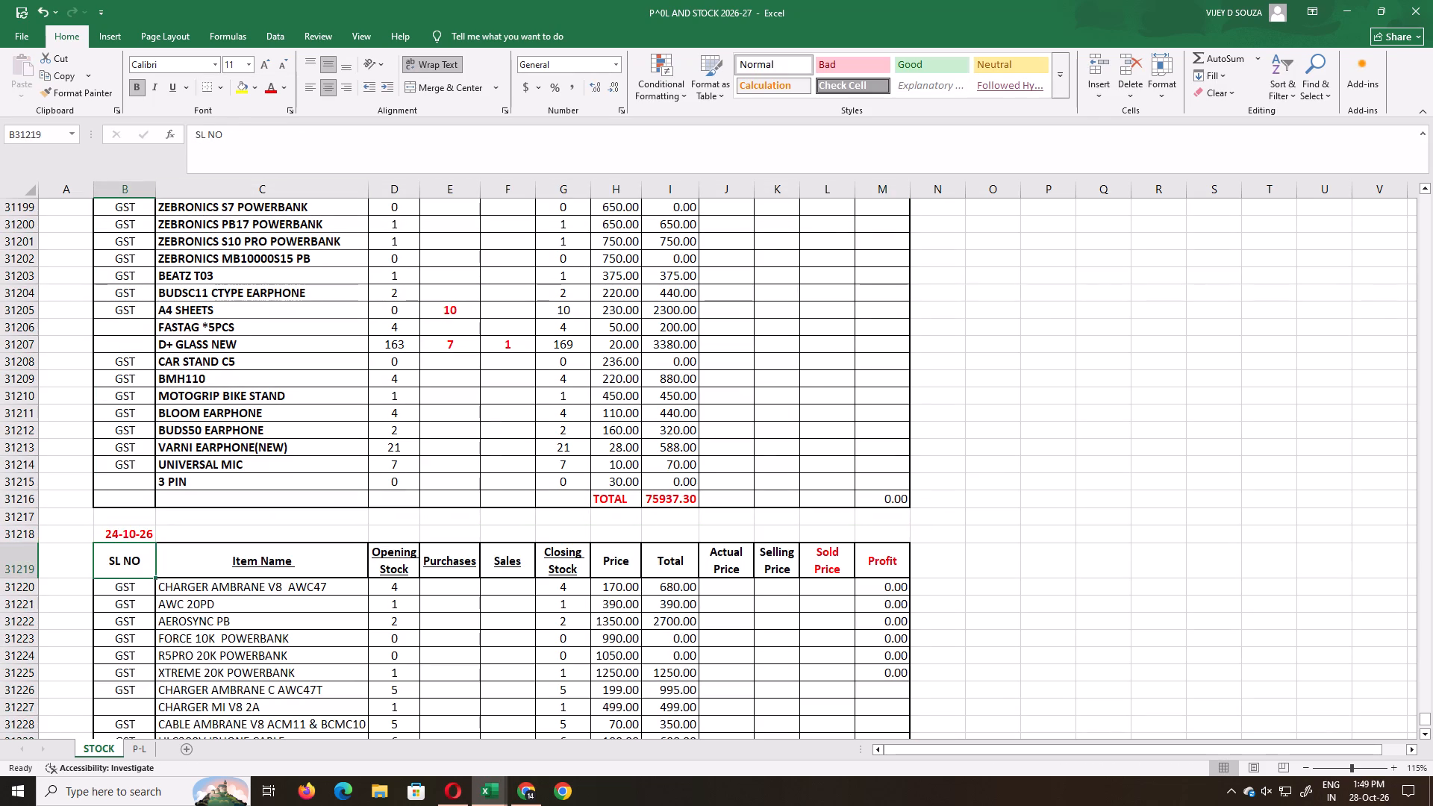
pyautogui.hotkey('ctrl', 's')
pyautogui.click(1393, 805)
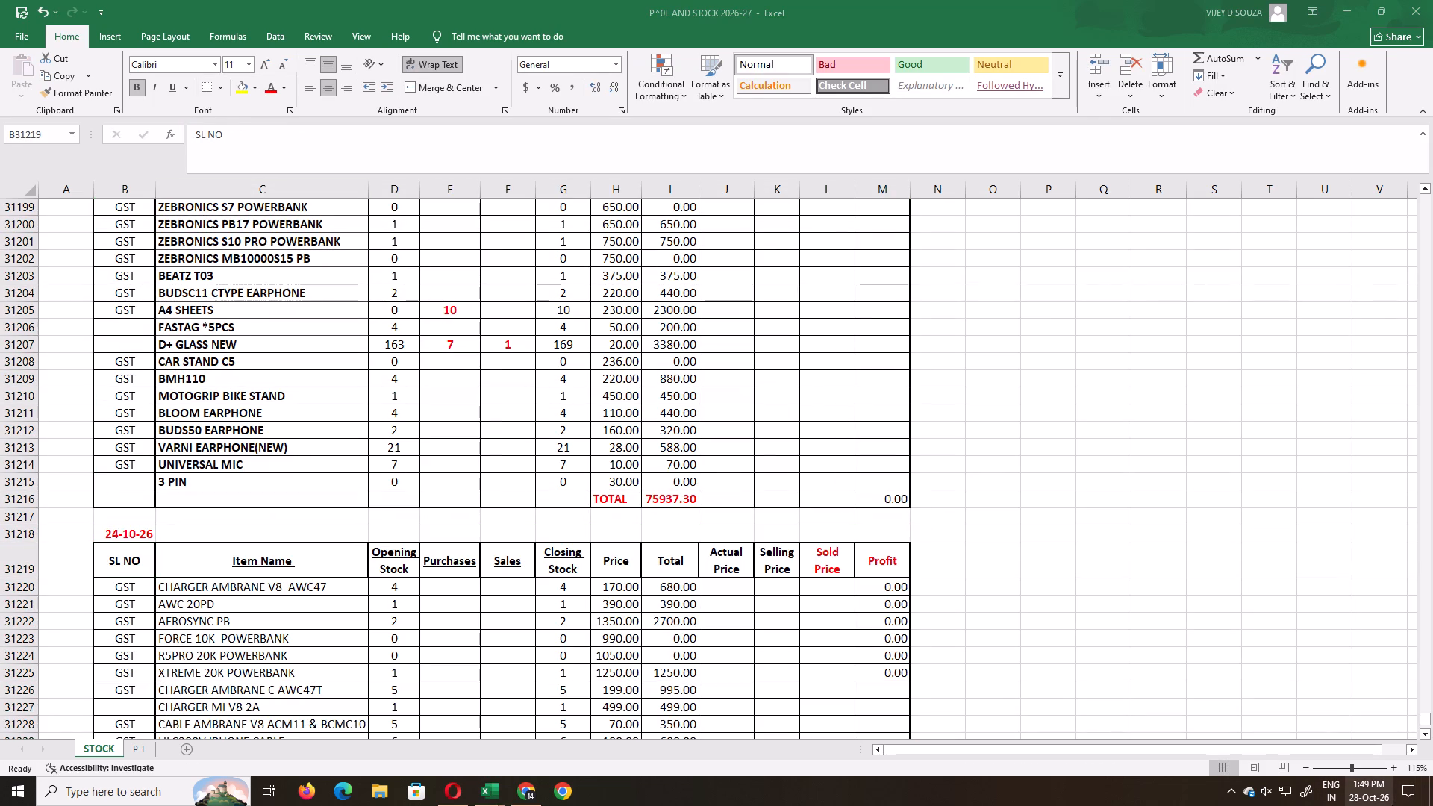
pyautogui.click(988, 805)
# In the 24-10-26 table, set the V40 VARNI V8 CABLE opening stock to 8 and clear its sales entry.
pyautogui.scroll(-6, 521, 563)
pyautogui.scroll(-4, 453, 508)
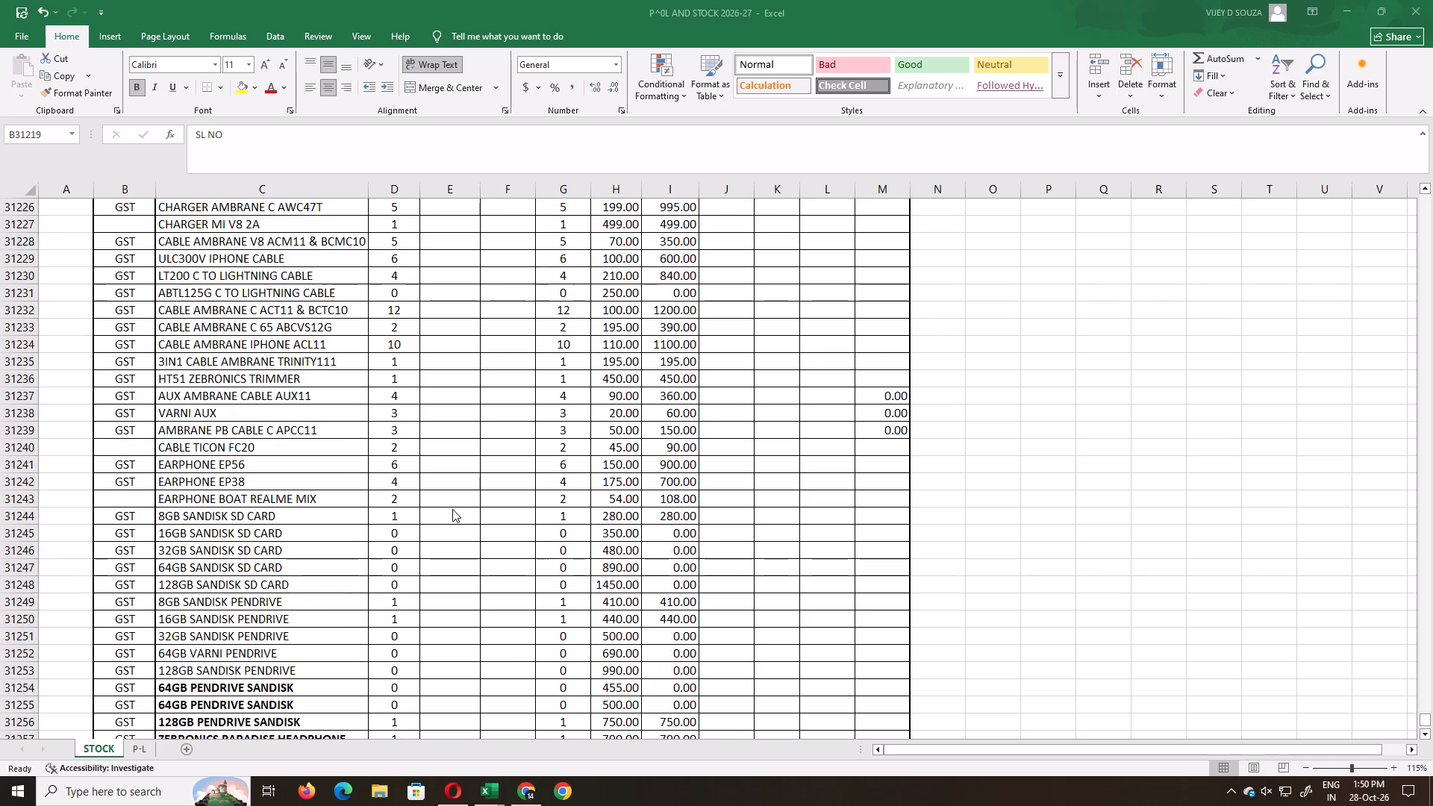
pyautogui.scroll(-17, 452, 509)
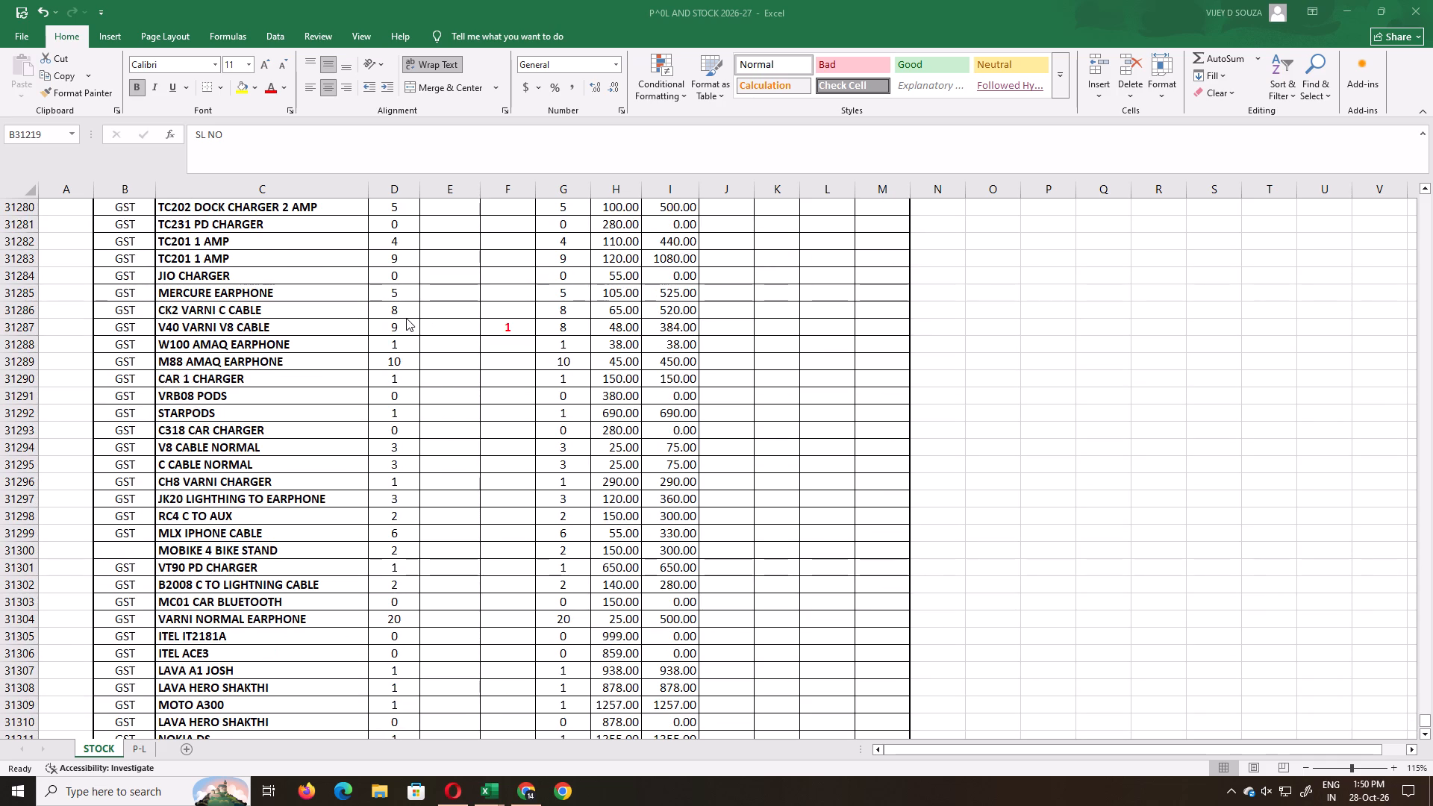
pyautogui.click(405, 319)
pyautogui.click(405, 319)
pyautogui.press('8')
pyautogui.press('Right')
pyautogui.press('Right')
pyautogui.press('Delete')
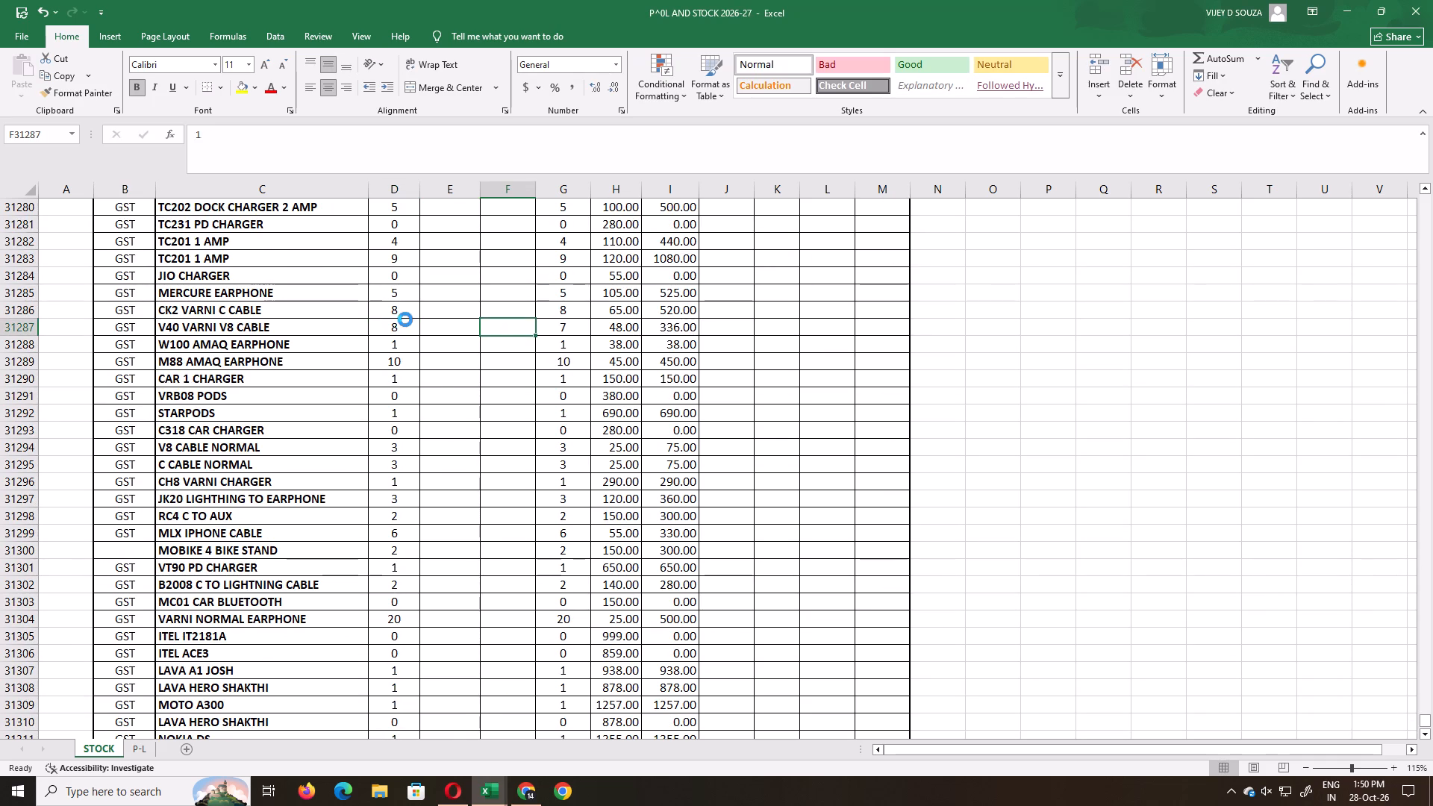
# Set the card reader opening stock in row 31314 to 1 and clear its sales entry.
pyautogui.scroll(-6, 405, 319)
pyautogui.click(388, 486)
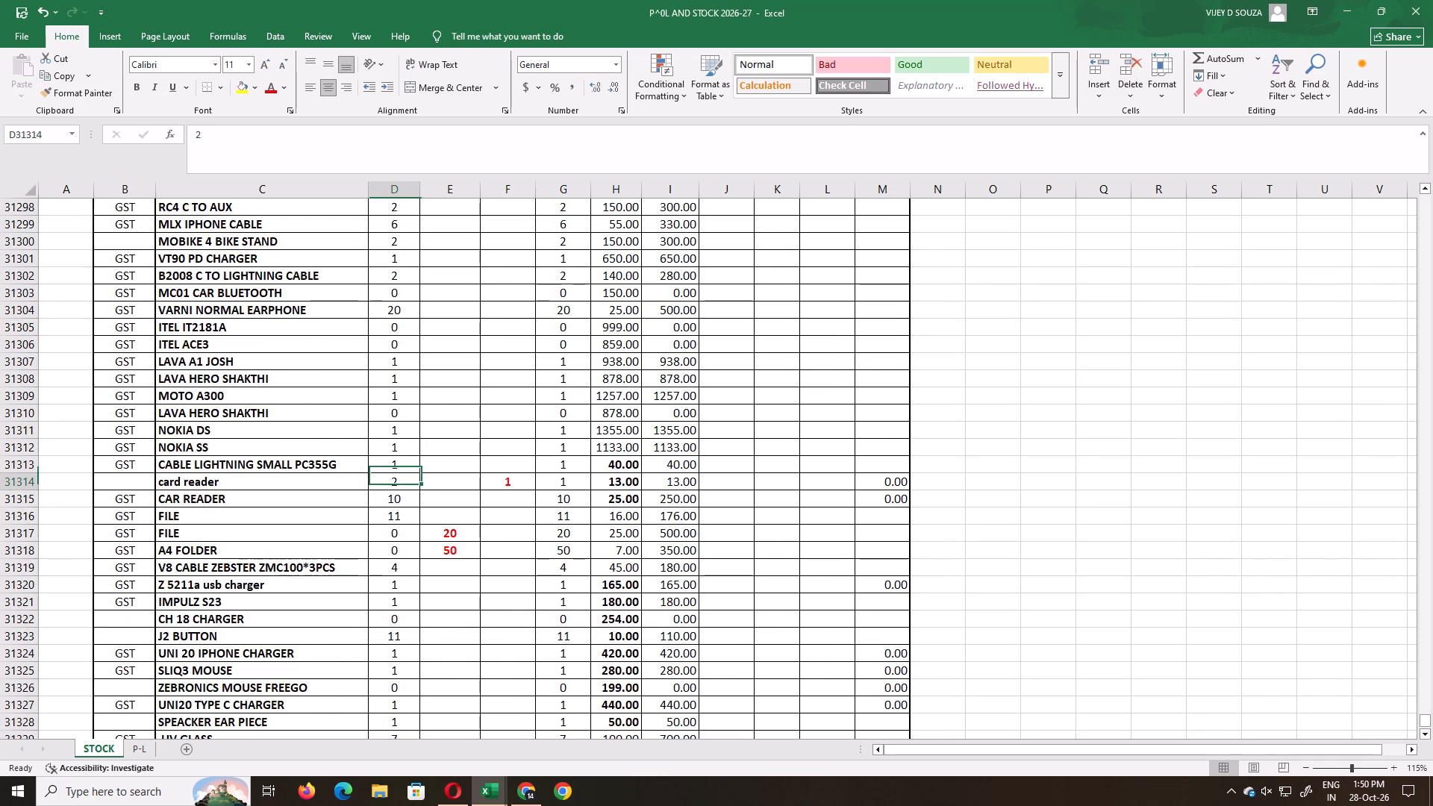
pyautogui.press('1')
pyautogui.press('Right')
pyautogui.press('Right')
pyautogui.press('Delete')
pyautogui.press('Down')
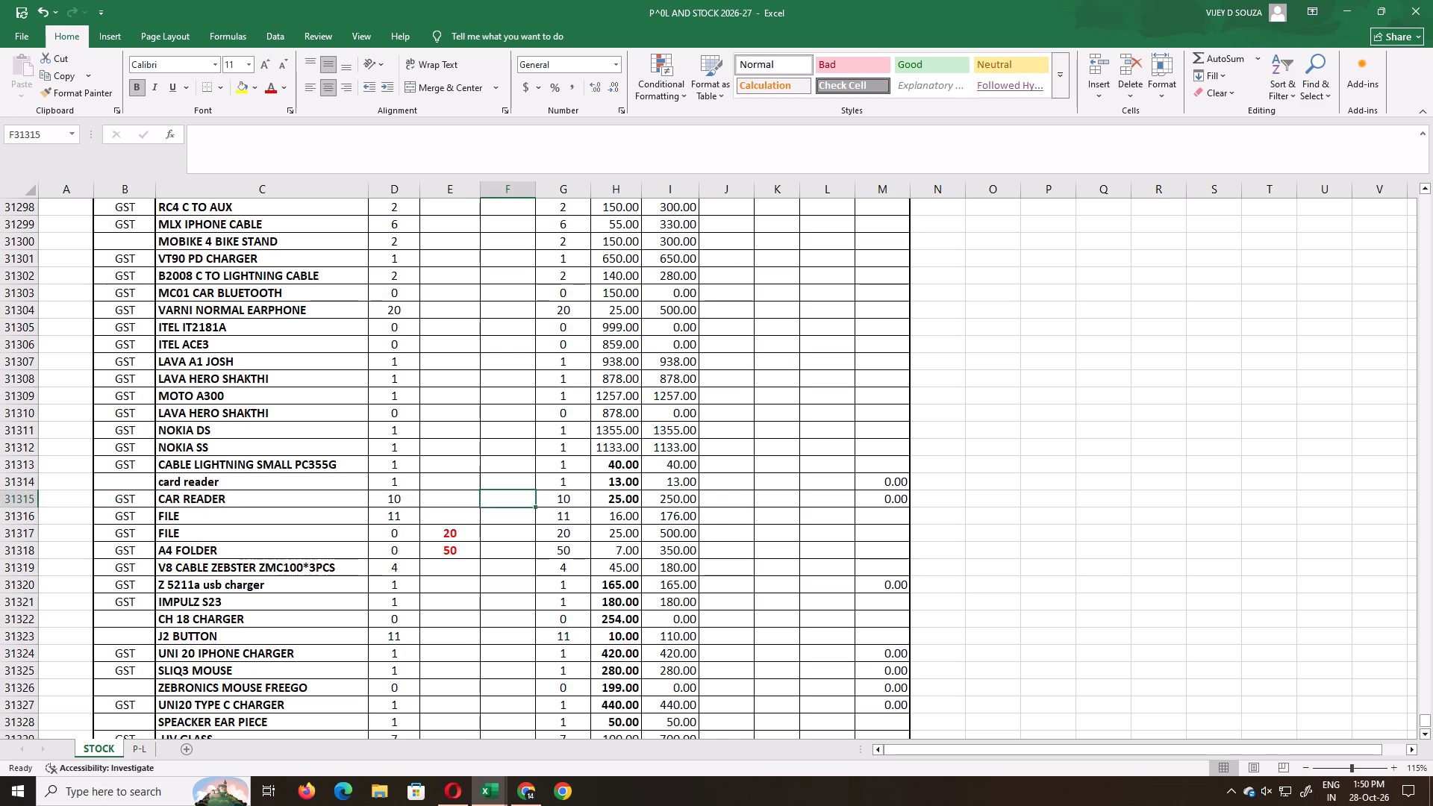
# Set opening stock to 20 for FILE row 31317 and 50 for A4 FOLDER row 31318, clear both purchases entries, and save.
pyautogui.press('Down')
pyautogui.press('Left')
pyautogui.press('Left')
pyautogui.press('Down')
pyautogui.write('20')
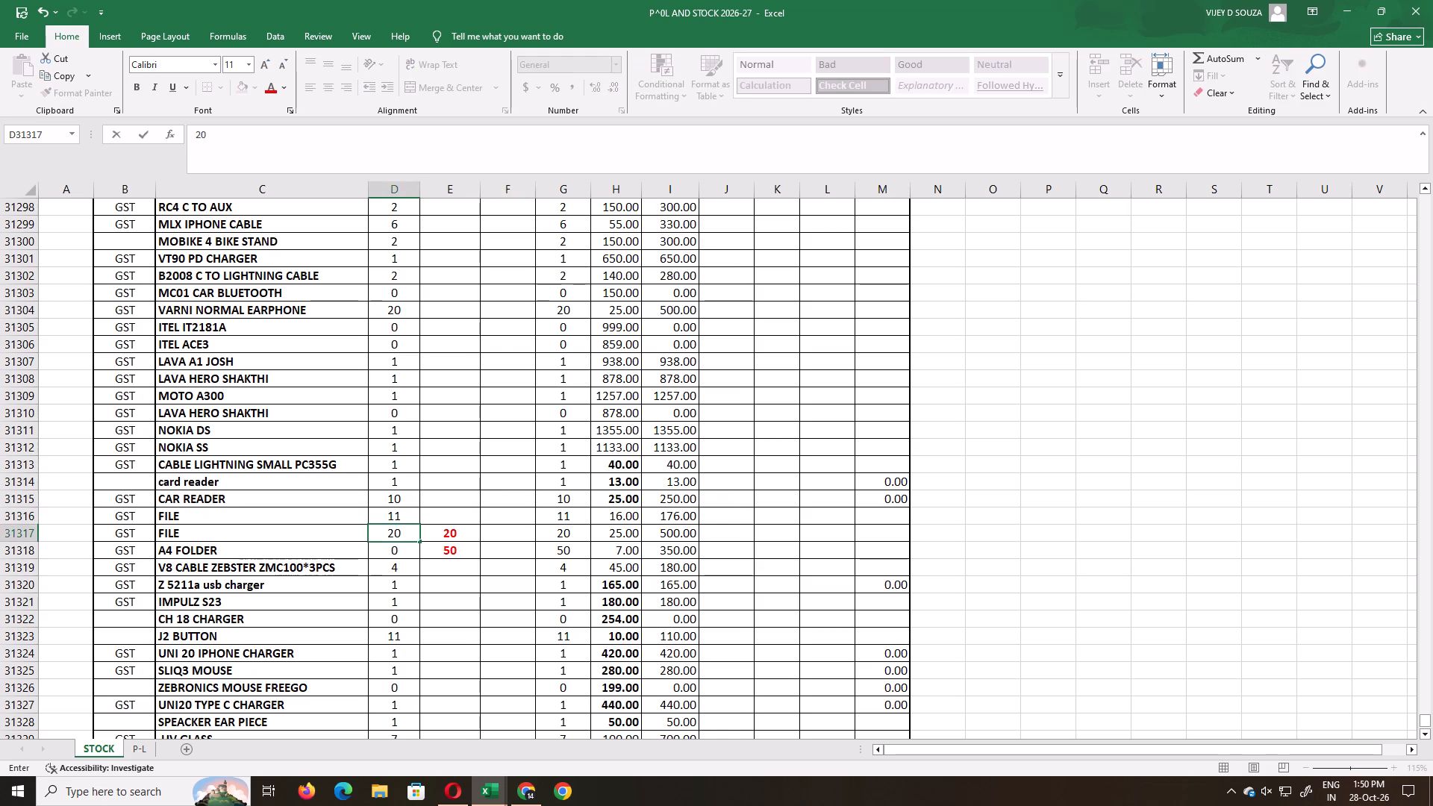
pyautogui.press('Return')
pyautogui.write('50')
pyautogui.press('Return')
pyautogui.press('Right')
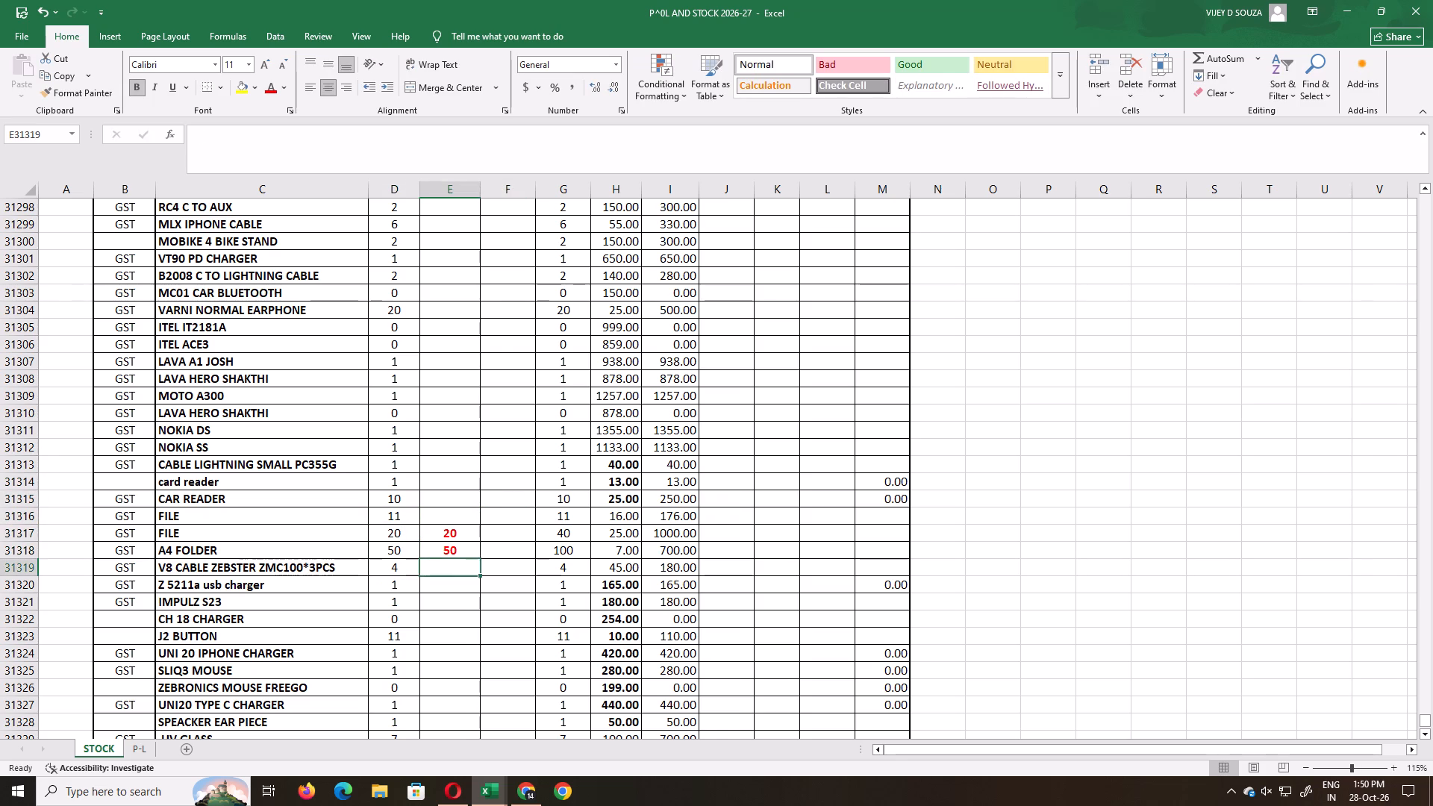
pyautogui.press('Up')
pyautogui.press('Delete')
pyautogui.press('Up')
pyautogui.press('Delete')
pyautogui.hotkey('ctrl', 's')
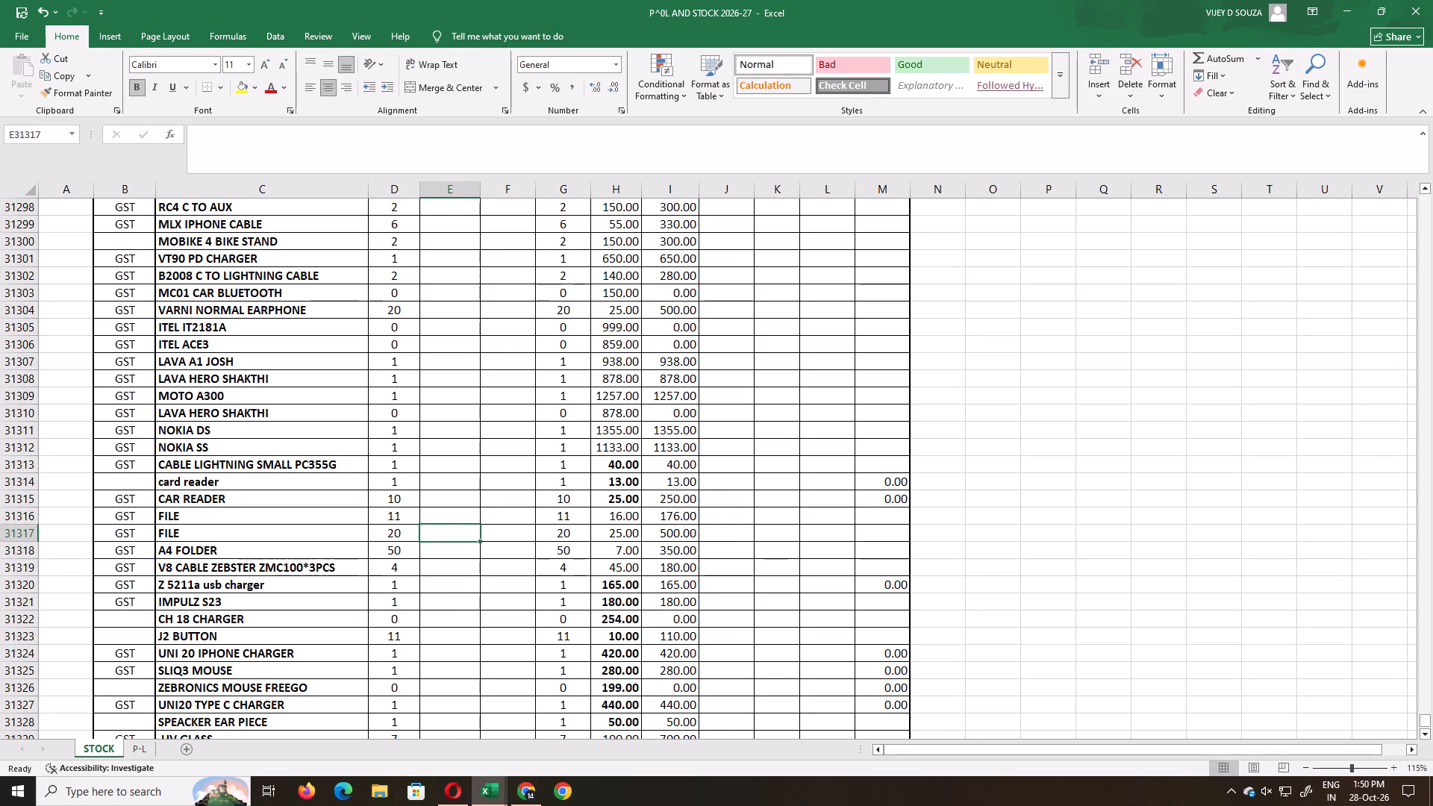
# Set the opening stock of PEN row 31333 to 20, clear its purchases entry, and save.
pyautogui.scroll(-4, 563, 582)
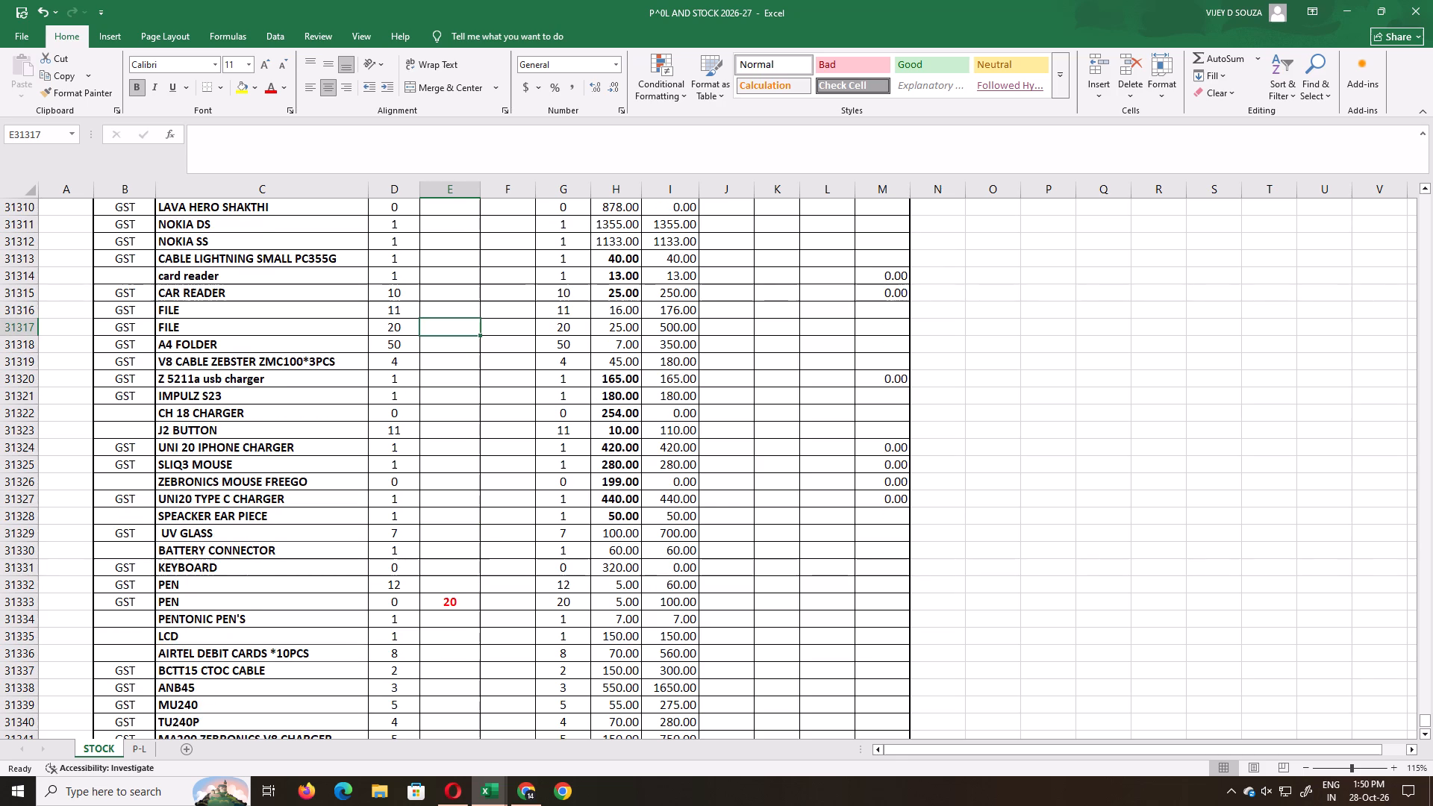
pyautogui.click(390, 603)
pyautogui.write('20')
pyautogui.press('Right')
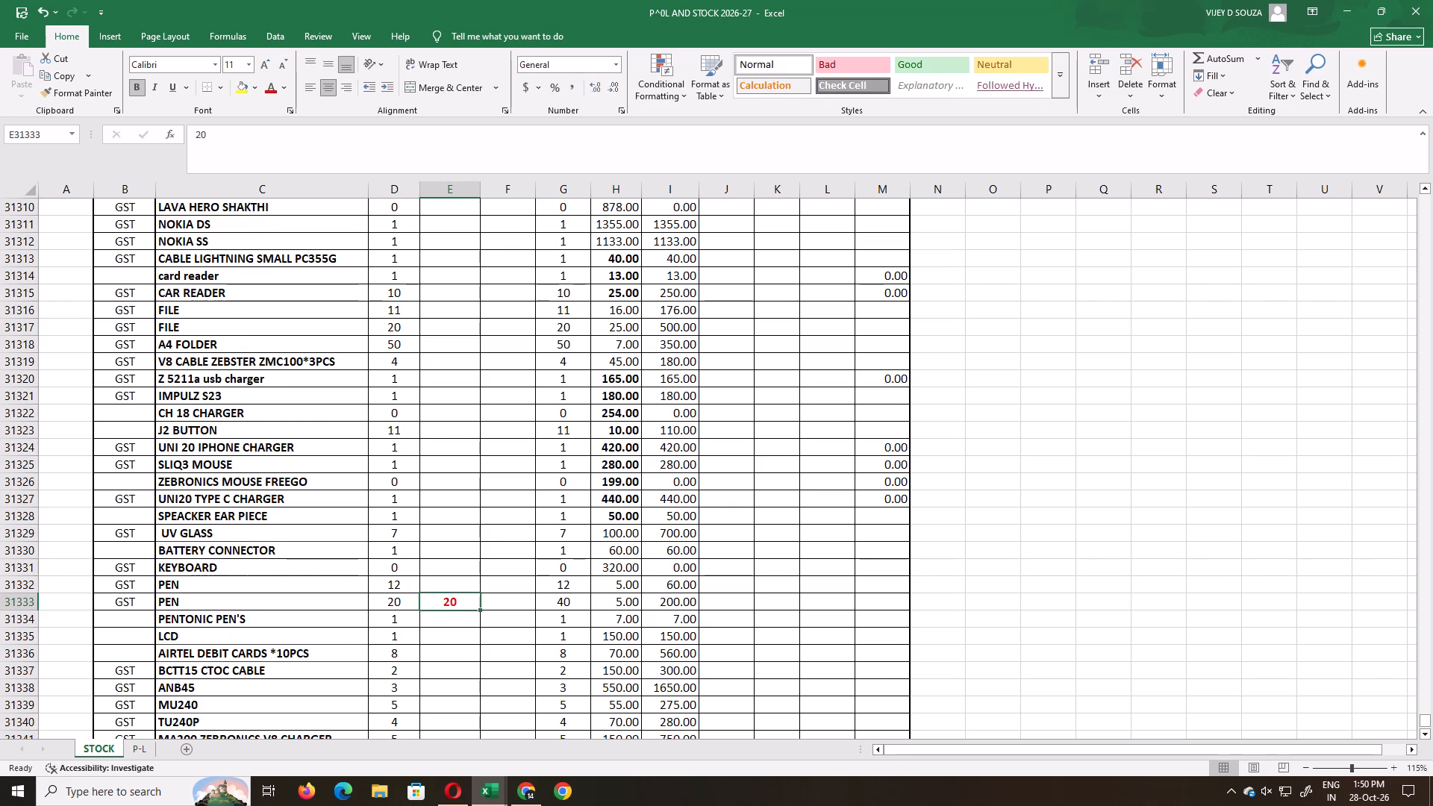
pyautogui.press('Delete')
pyautogui.hotkey('ctrl', 's')
# Set the opening stock of X200 BATTERY row 31347 to 1 and clear its sales entry.
pyautogui.scroll(-7, 624, 643)
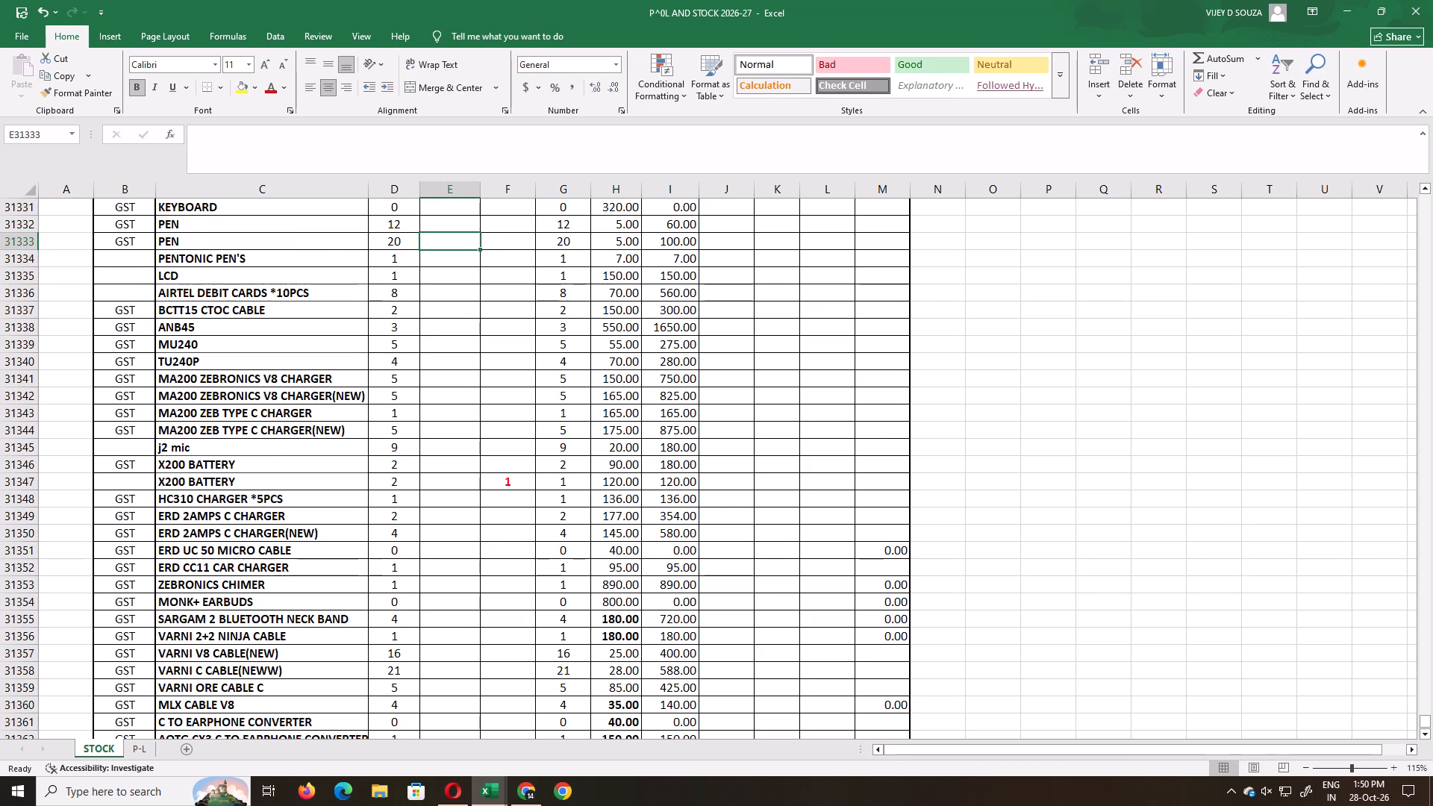
pyautogui.click(386, 490)
pyautogui.press('1')
pyautogui.press('Right')
pyautogui.press('Right')
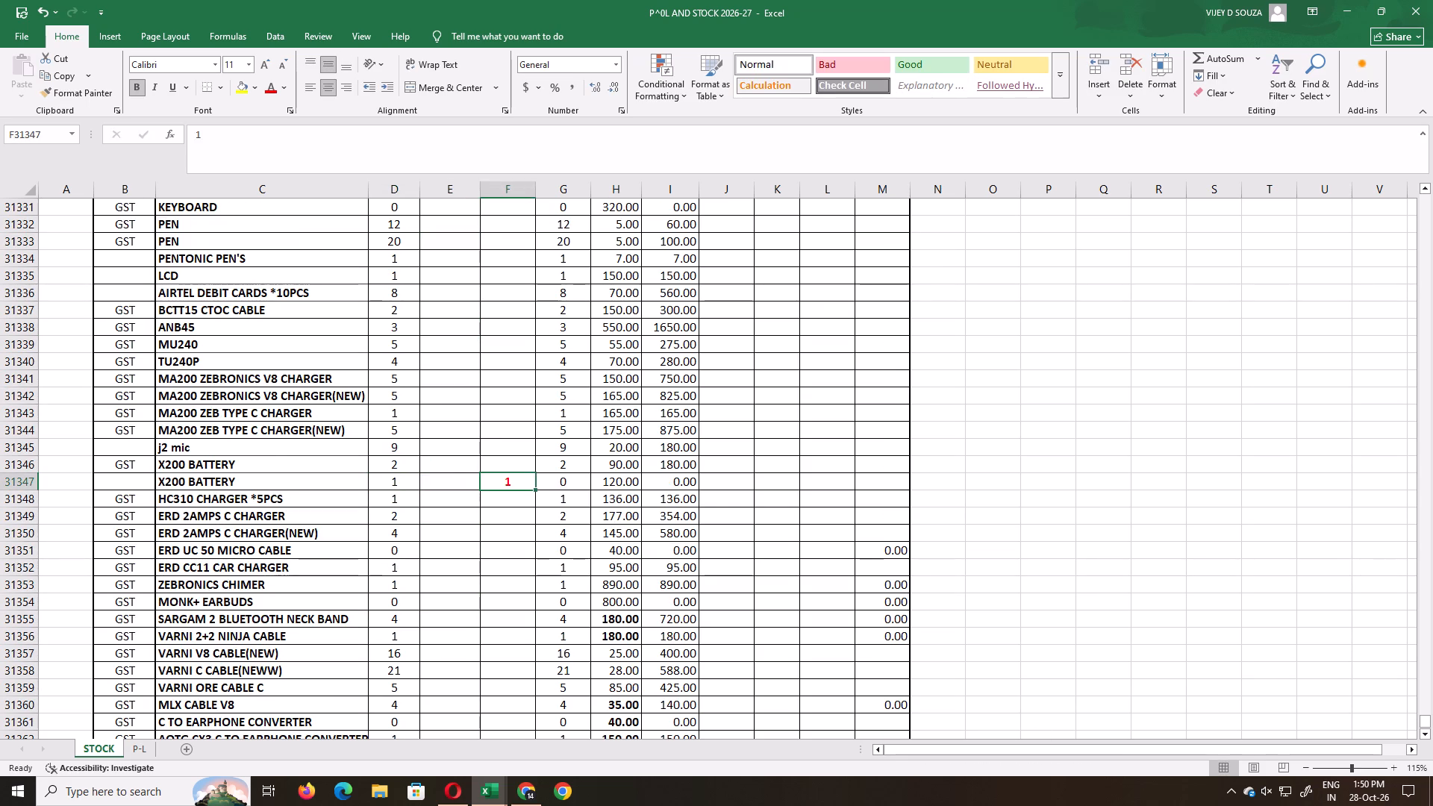
pyautogui.press('Delete')
# Set the CRJ BL5C opening stock in row 31371 to 2 and clear its sales entry.
pyautogui.scroll(-8, 940, 579)
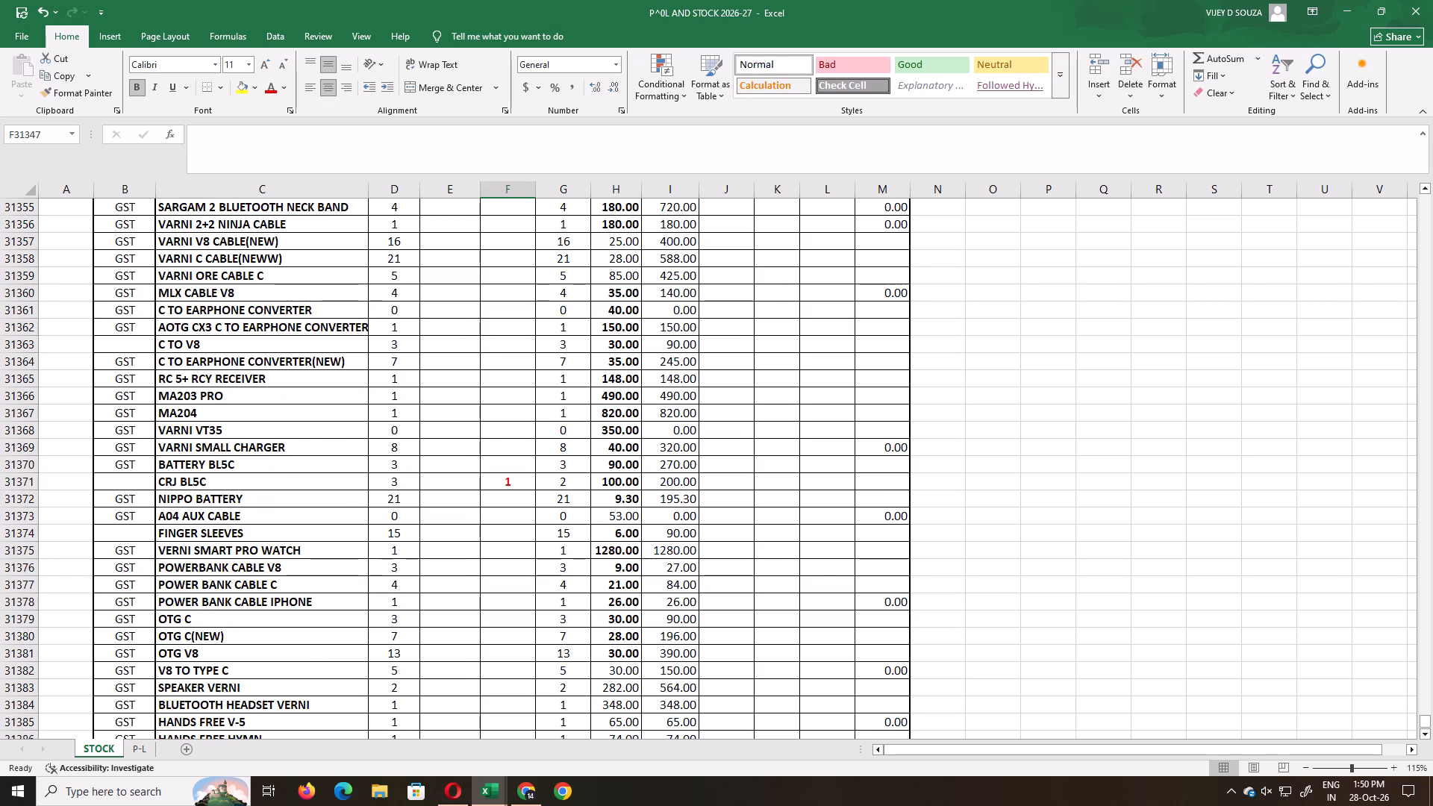
pyautogui.click(409, 476)
pyautogui.press('2')
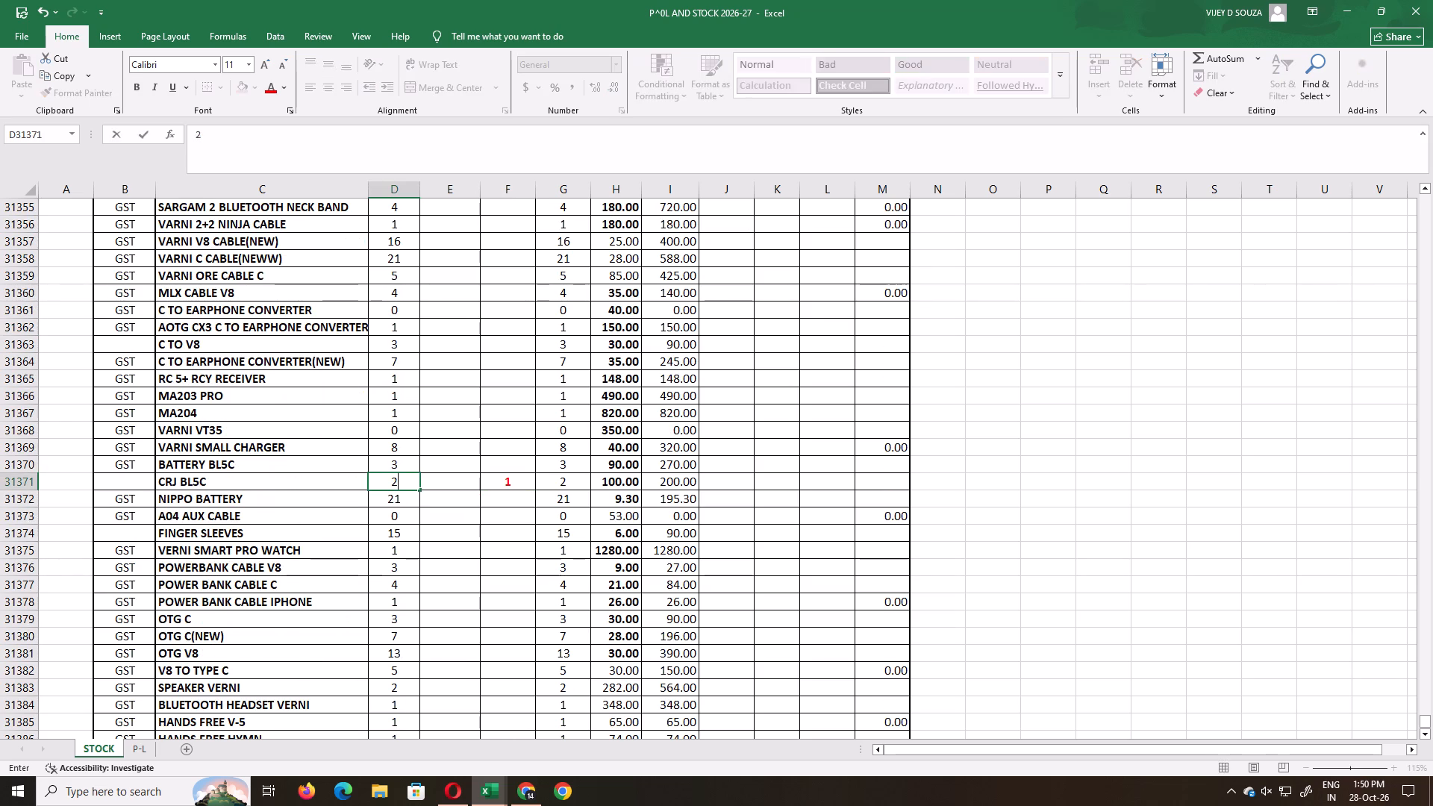
pyautogui.press('Right')
pyautogui.press('Right')
pyautogui.press('Delete')
# Set the A4 SHEETS opening stock in row 31401 to 10 and clear its purchases entry.
pyautogui.scroll(-6, 654, 516)
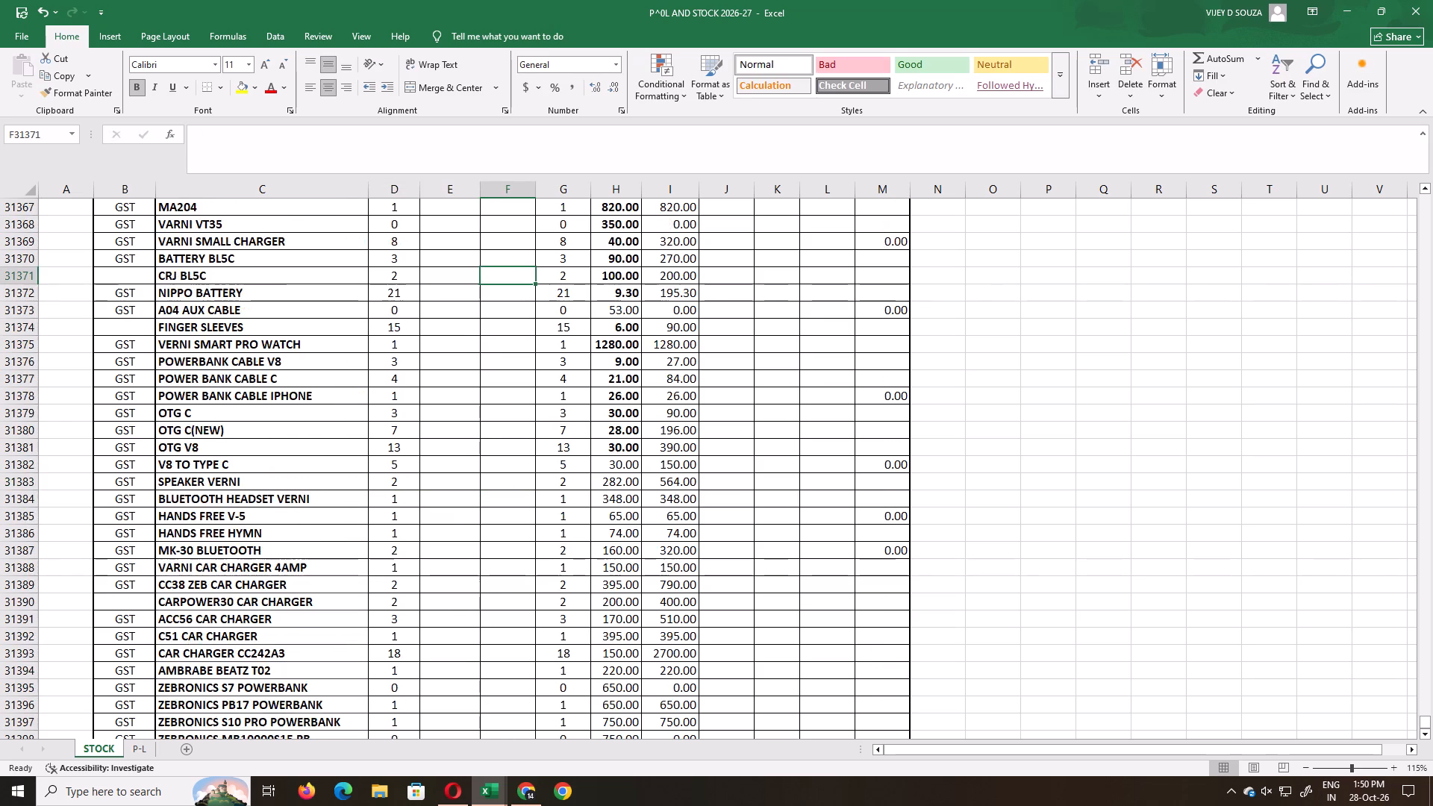
pyautogui.scroll(-4, 654, 516)
pyautogui.click(372, 475)
pyautogui.write('10')
pyautogui.press('Right')
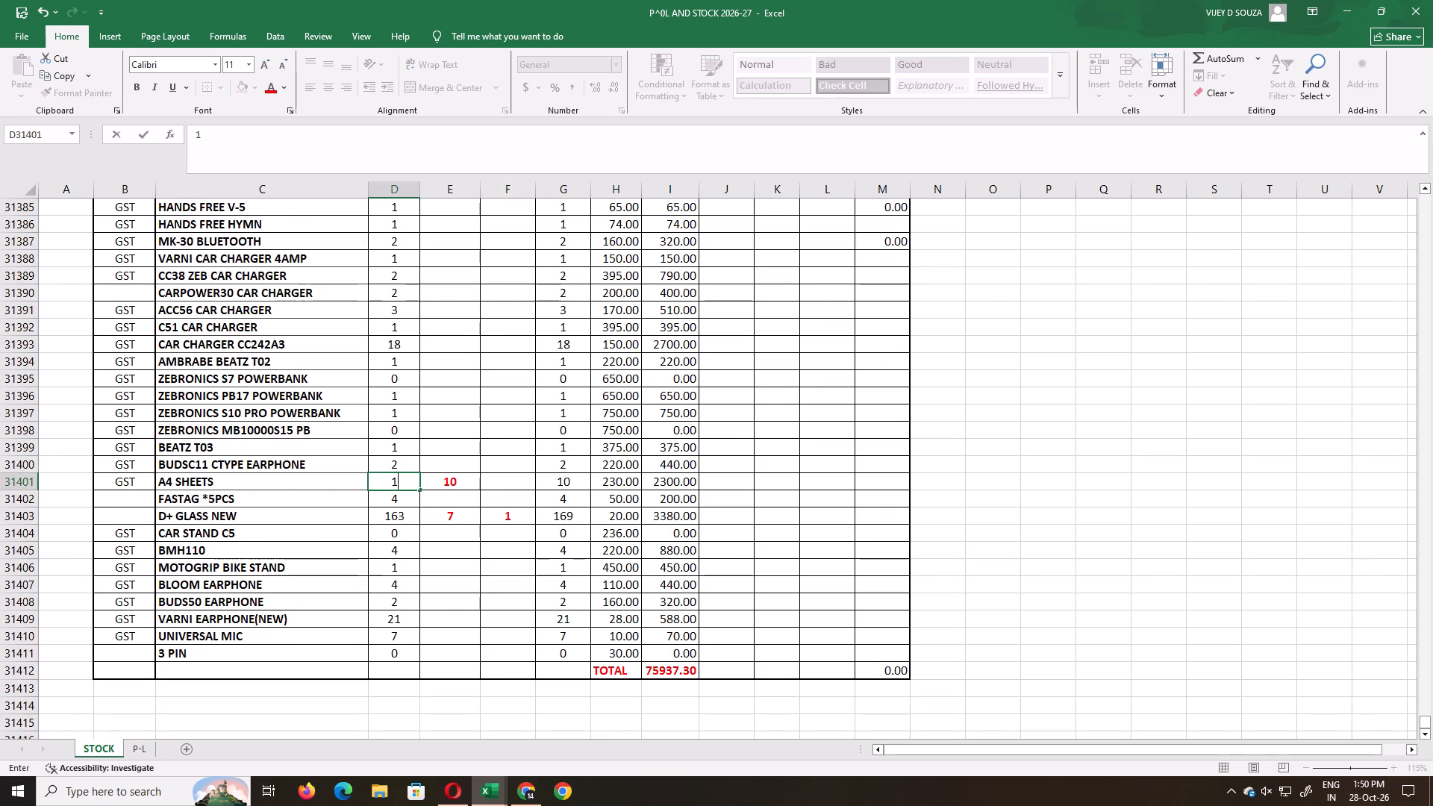
pyautogui.press('Delete')
# Set the D+ GLASS NEW opening stock in row 31403 to 169, clear its purchases and sales entries, and save.
pyautogui.press('Down')
pyautogui.press('Down')
pyautogui.press('Left')
pyautogui.write('169')
pyautogui.press('Right')
pyautogui.press('Delete')
pyautogui.press('Right')
pyautogui.press('Delete')
pyautogui.hotkey('ctrl', 's')
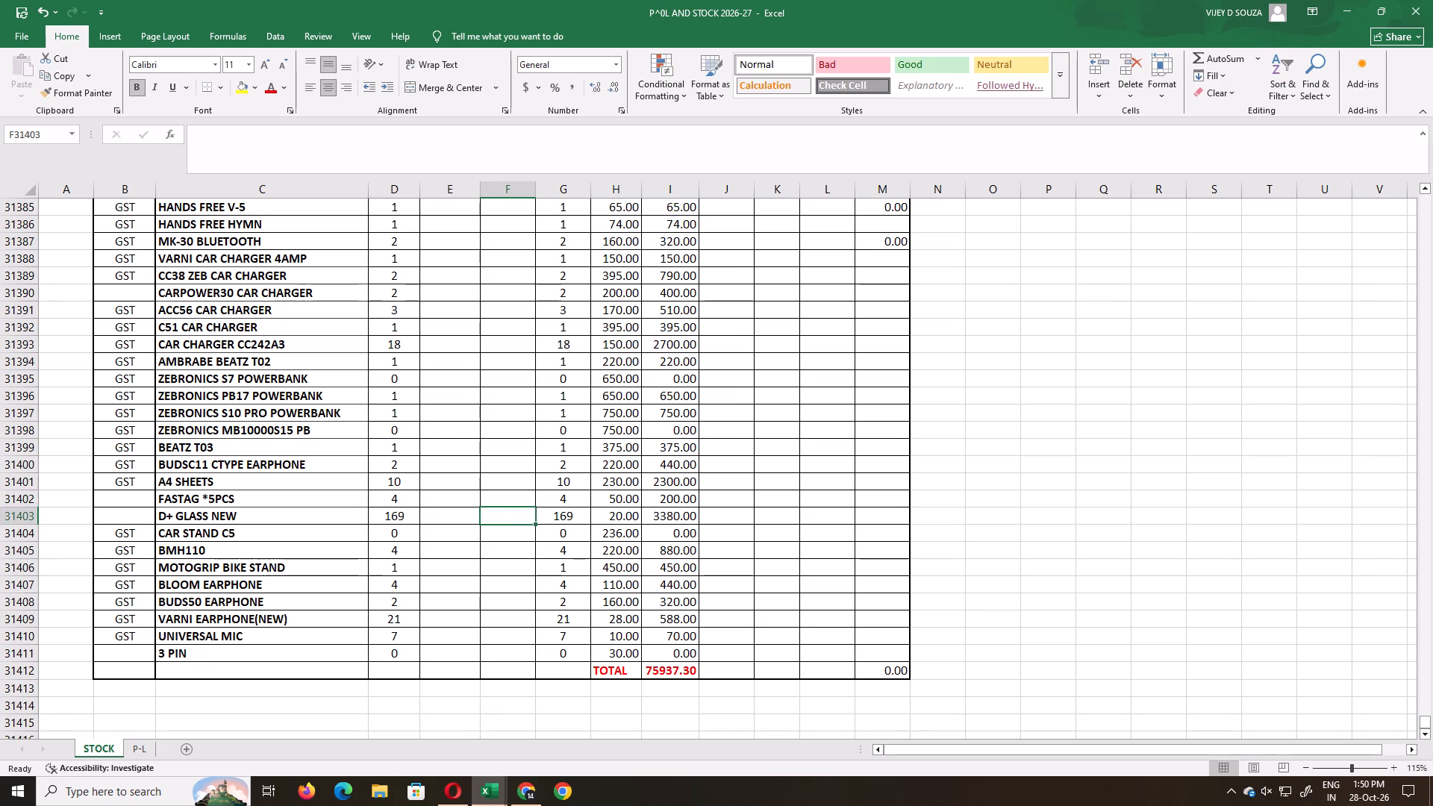
# Switch to the KANKANADY CASH TALLY workbook and save it.
pyautogui.hotkey('alt', 'Tab')
pyautogui.hotkey('alt', 'Tab')
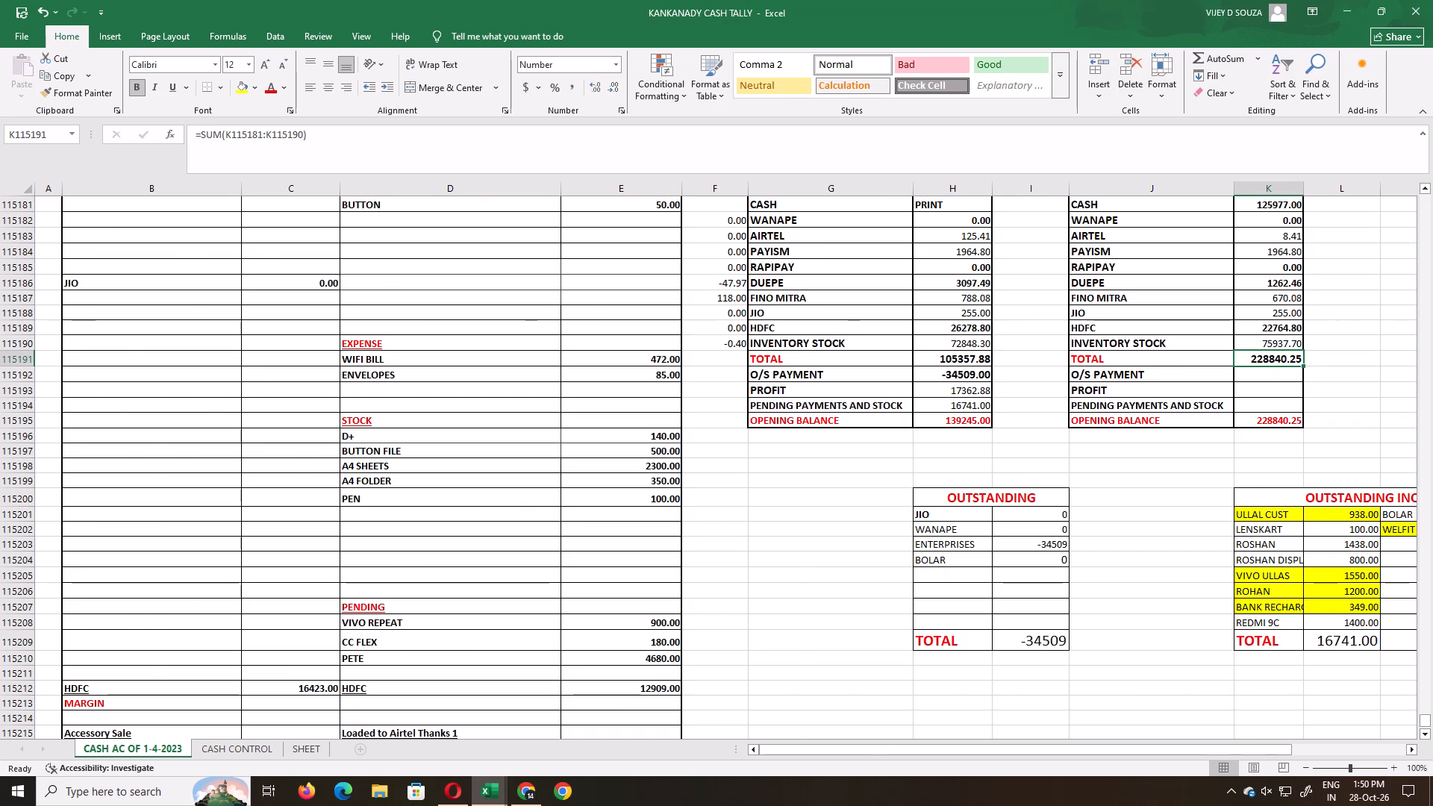
pyautogui.hotkey('ctrl', 's')
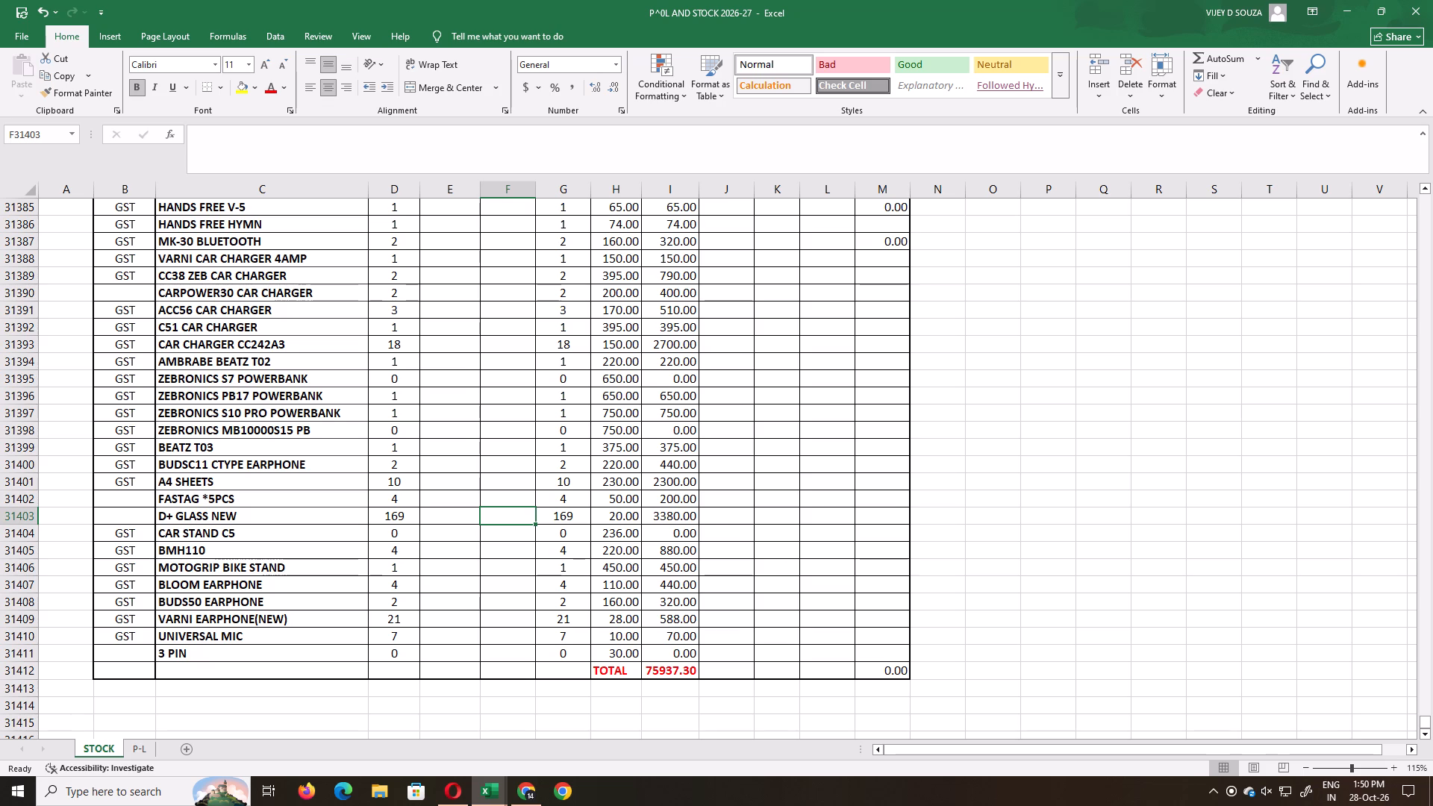
pyautogui.hotkey('alt', 'Tab')
pyautogui.hotkey('ctrl', 's')
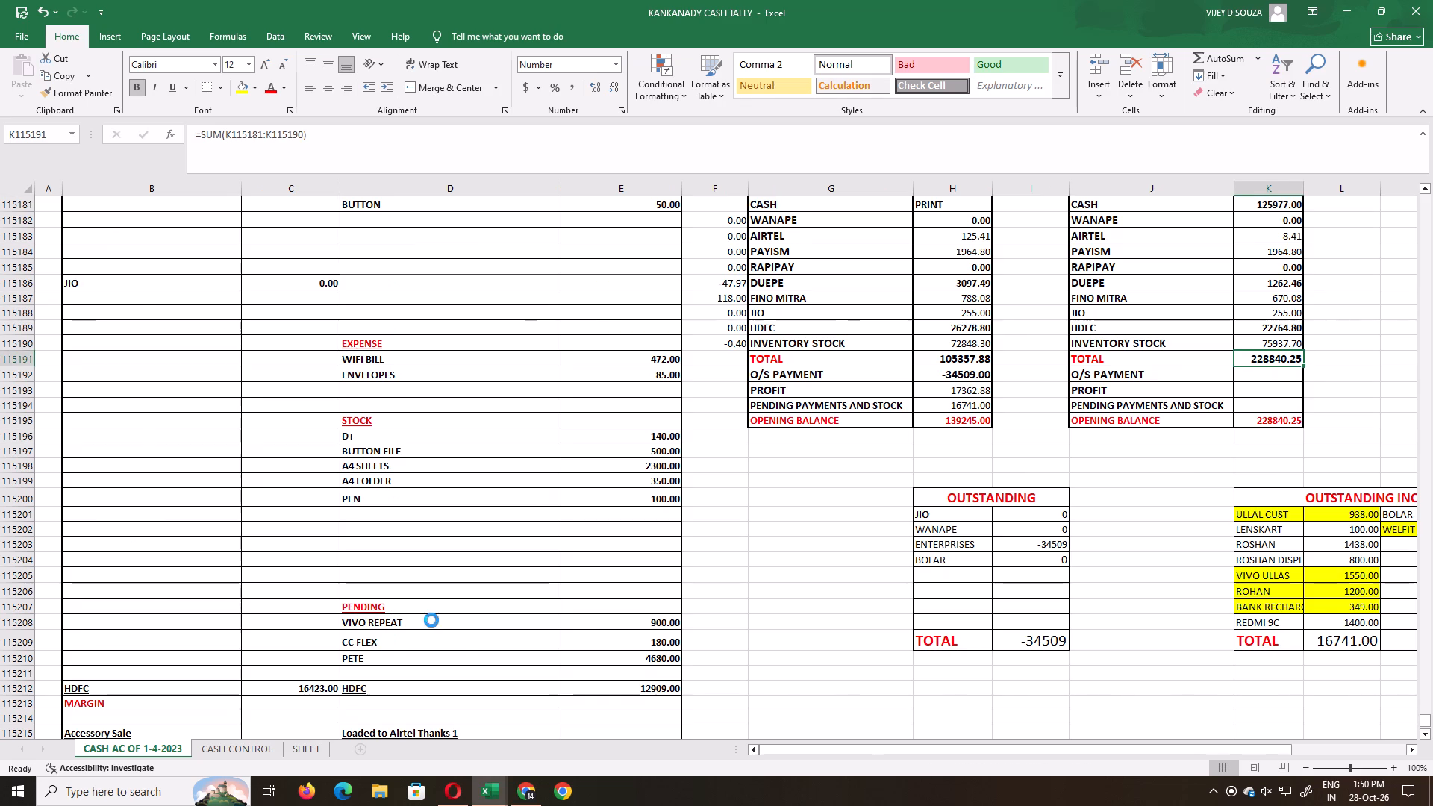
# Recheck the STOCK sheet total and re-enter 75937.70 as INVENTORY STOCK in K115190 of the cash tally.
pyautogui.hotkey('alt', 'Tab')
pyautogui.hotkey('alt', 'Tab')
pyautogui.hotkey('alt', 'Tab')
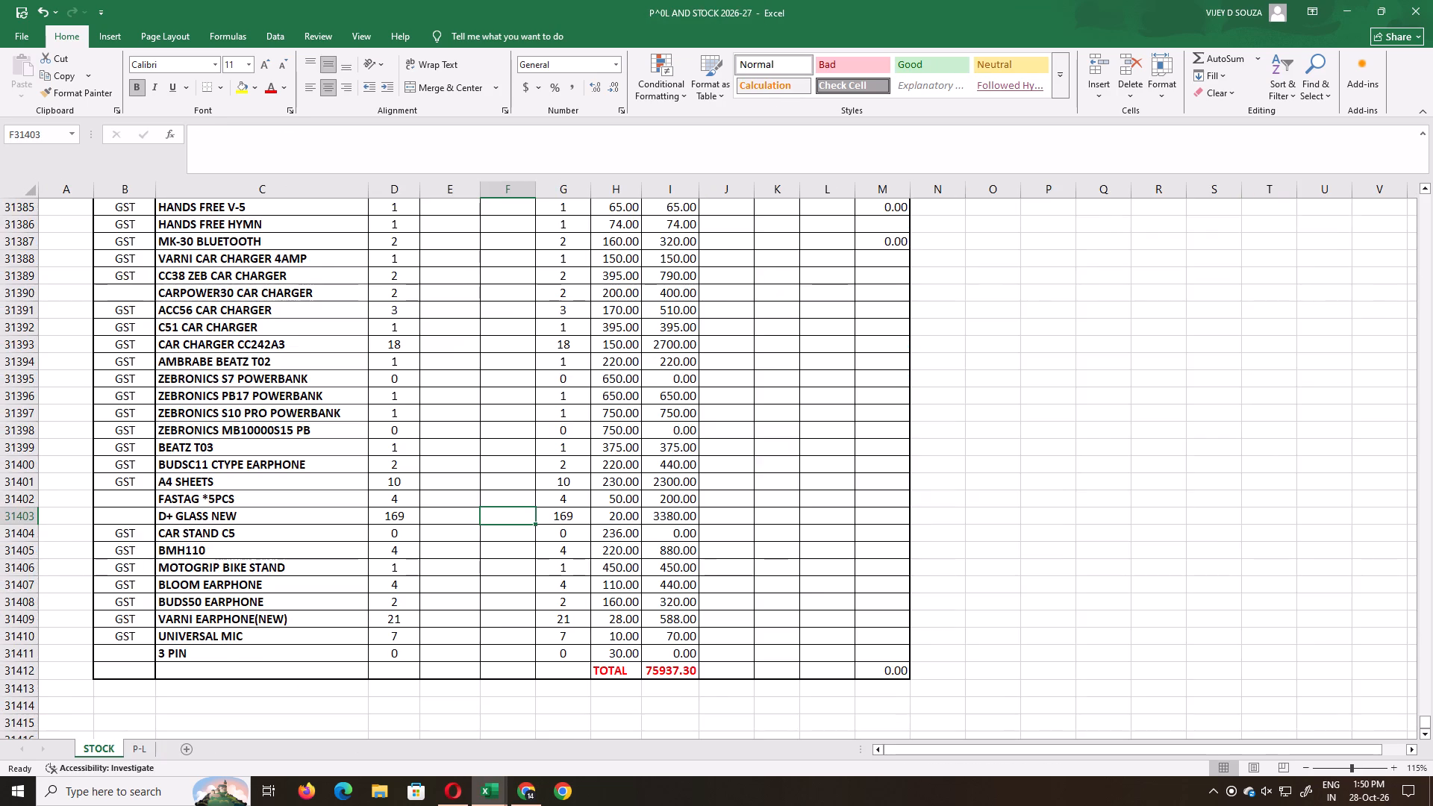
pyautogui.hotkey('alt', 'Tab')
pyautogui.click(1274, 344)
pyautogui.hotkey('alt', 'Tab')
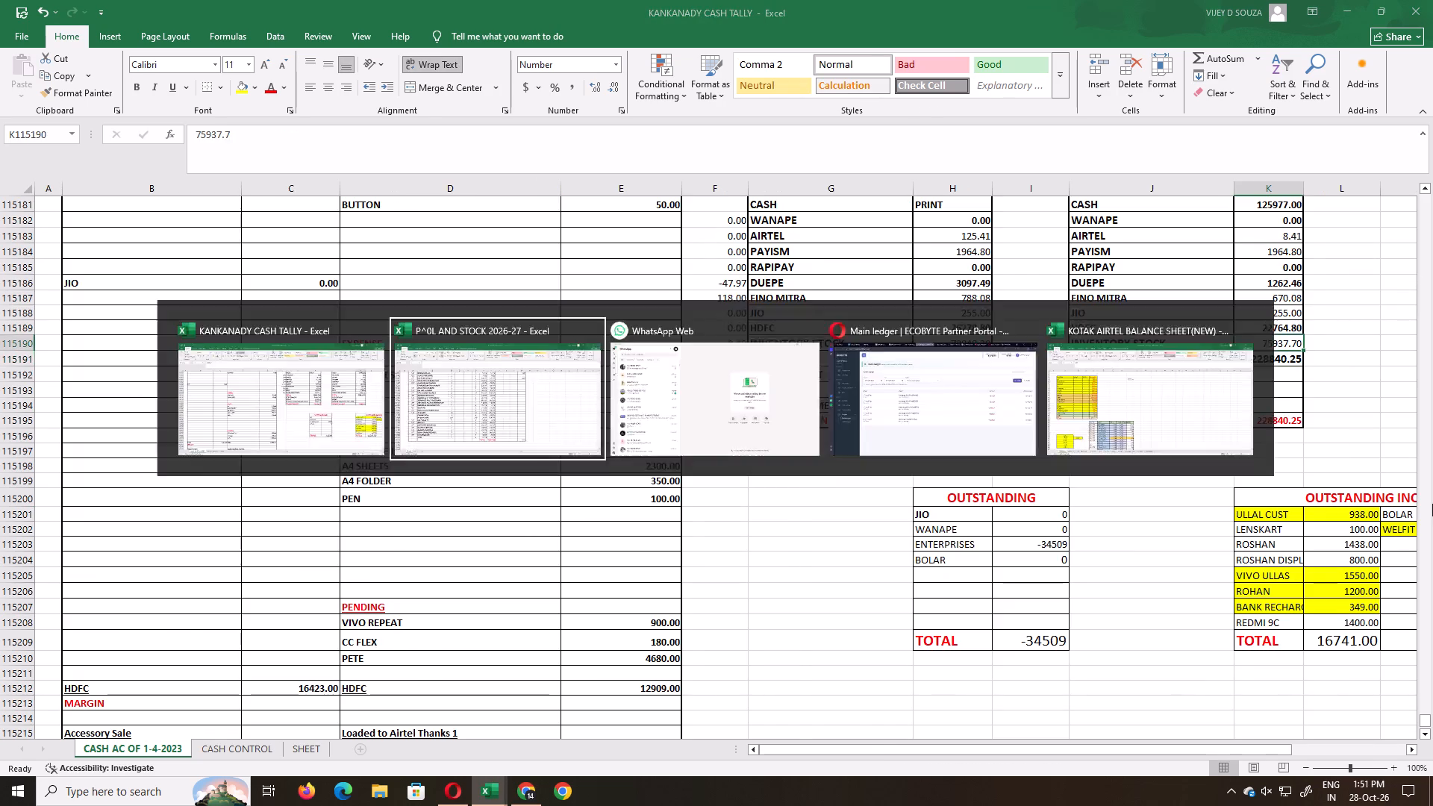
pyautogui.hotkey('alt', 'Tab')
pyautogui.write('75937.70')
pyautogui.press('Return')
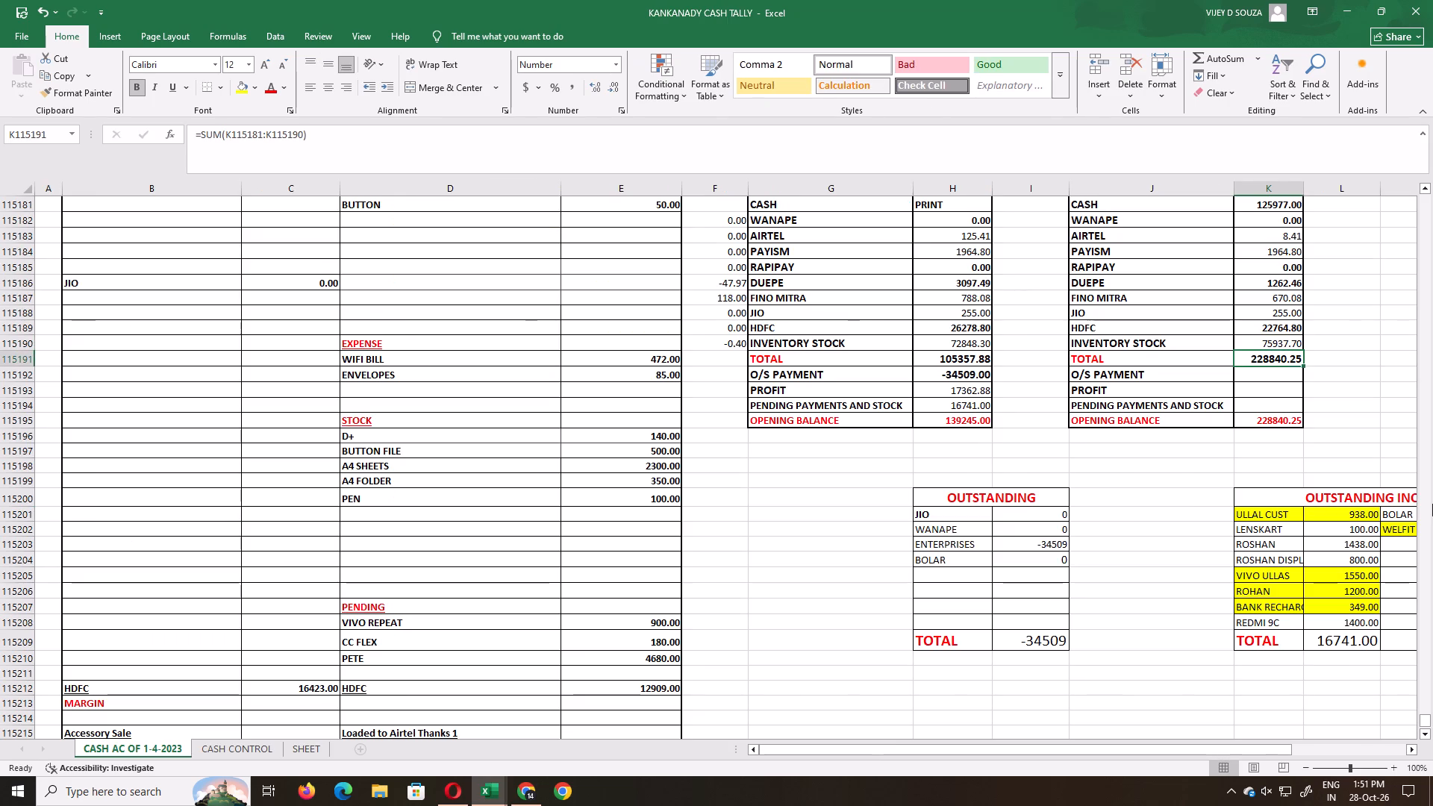
# Set INVENTORY STOCK in K115190 of the cash tally to 75937.30 and save the workbook.
pyautogui.press('Up')
pyautogui.write('75937.30')
pyautogui.press('Return')
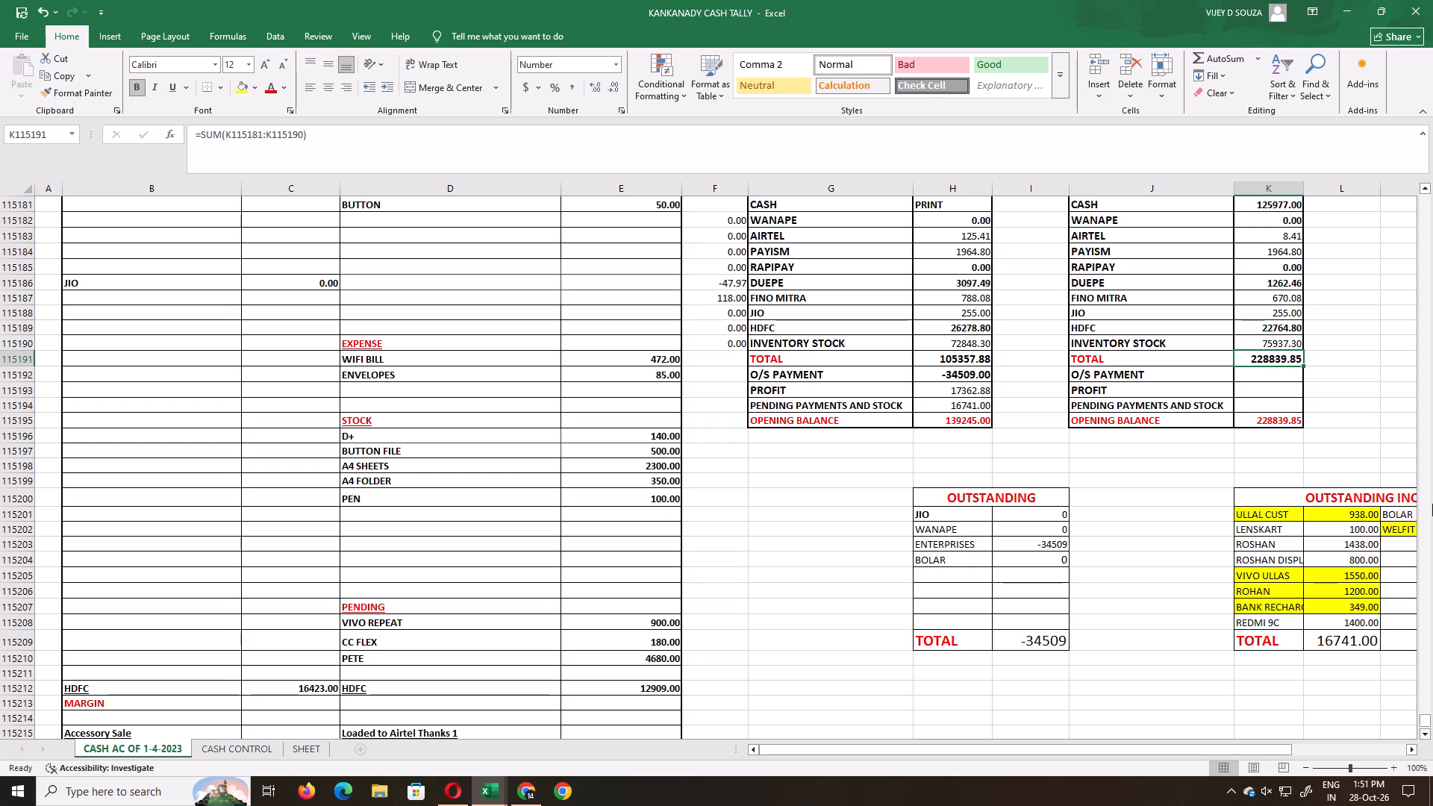
pyautogui.hotkey('ctrl', 's')
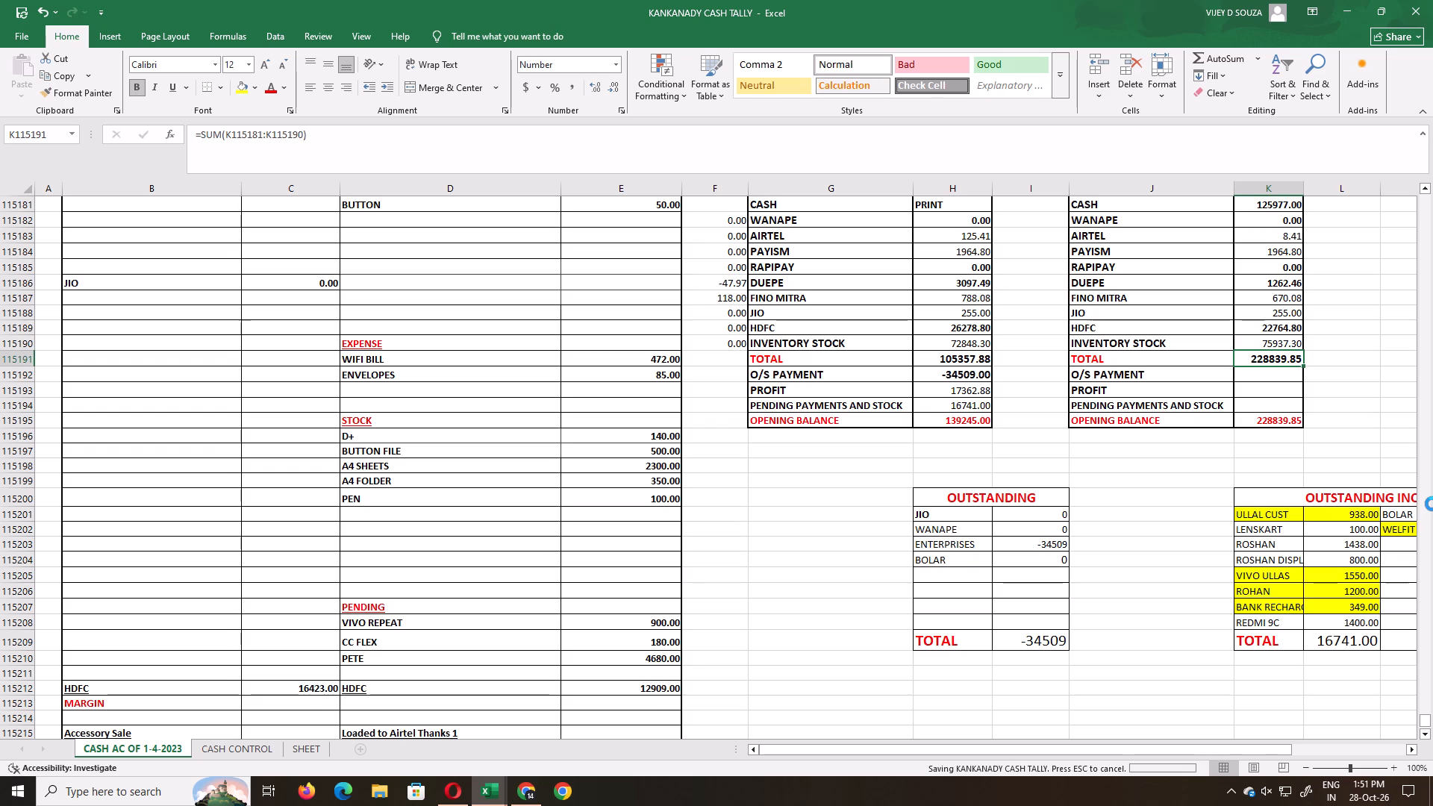
pyautogui.hotkey('ctrl', 's')
pyautogui.hotkey('ctrl', 's')
pyautogui.hotkey('ctrl', 's')
pyautogui.hotkey('ctrl', 's')
pyautogui.hotkey('ctrl', 's')
pyautogui.hotkey('ctrl', 's')
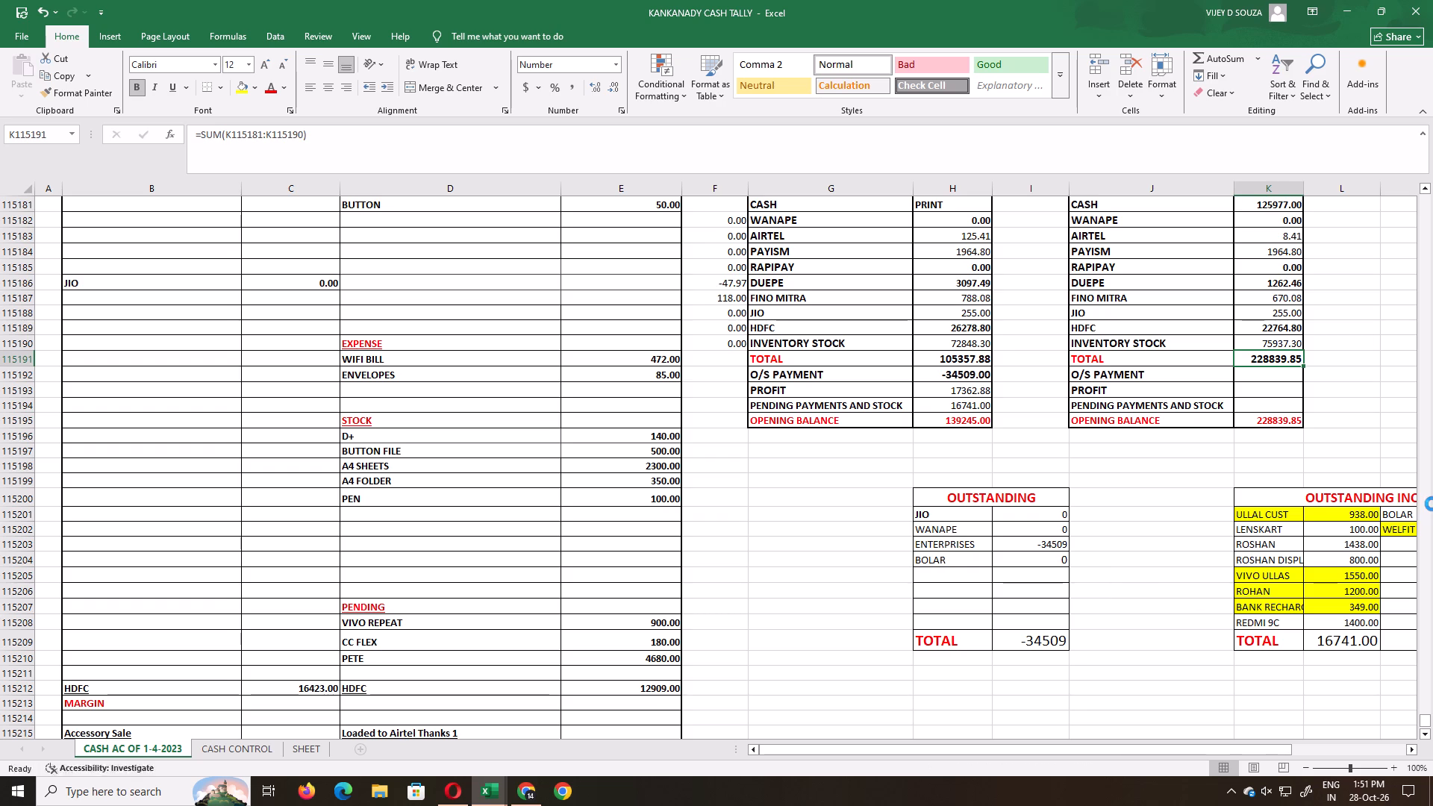
pyautogui.hotkey('ctrl', 's')
pyautogui.hotkey('ctrl', 's')
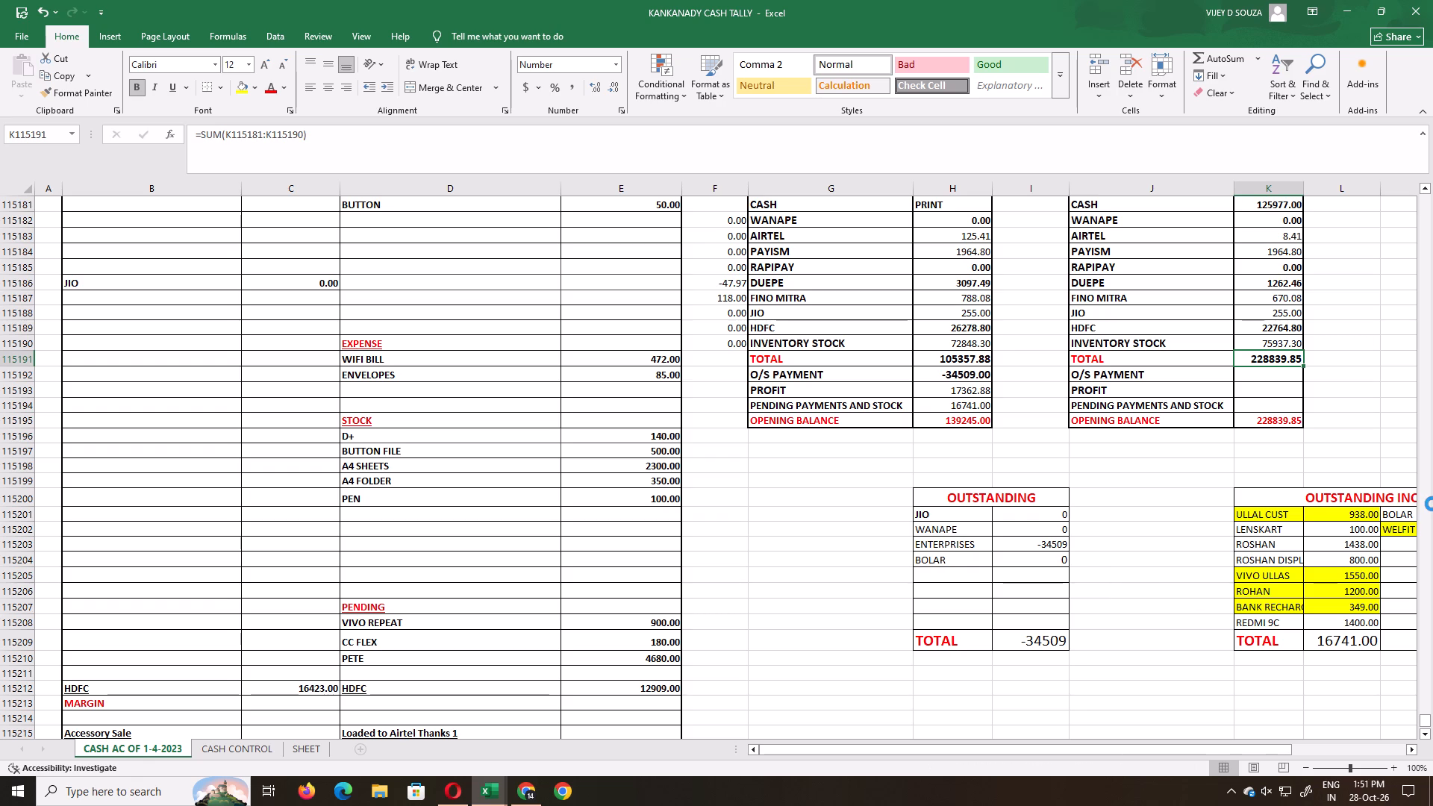
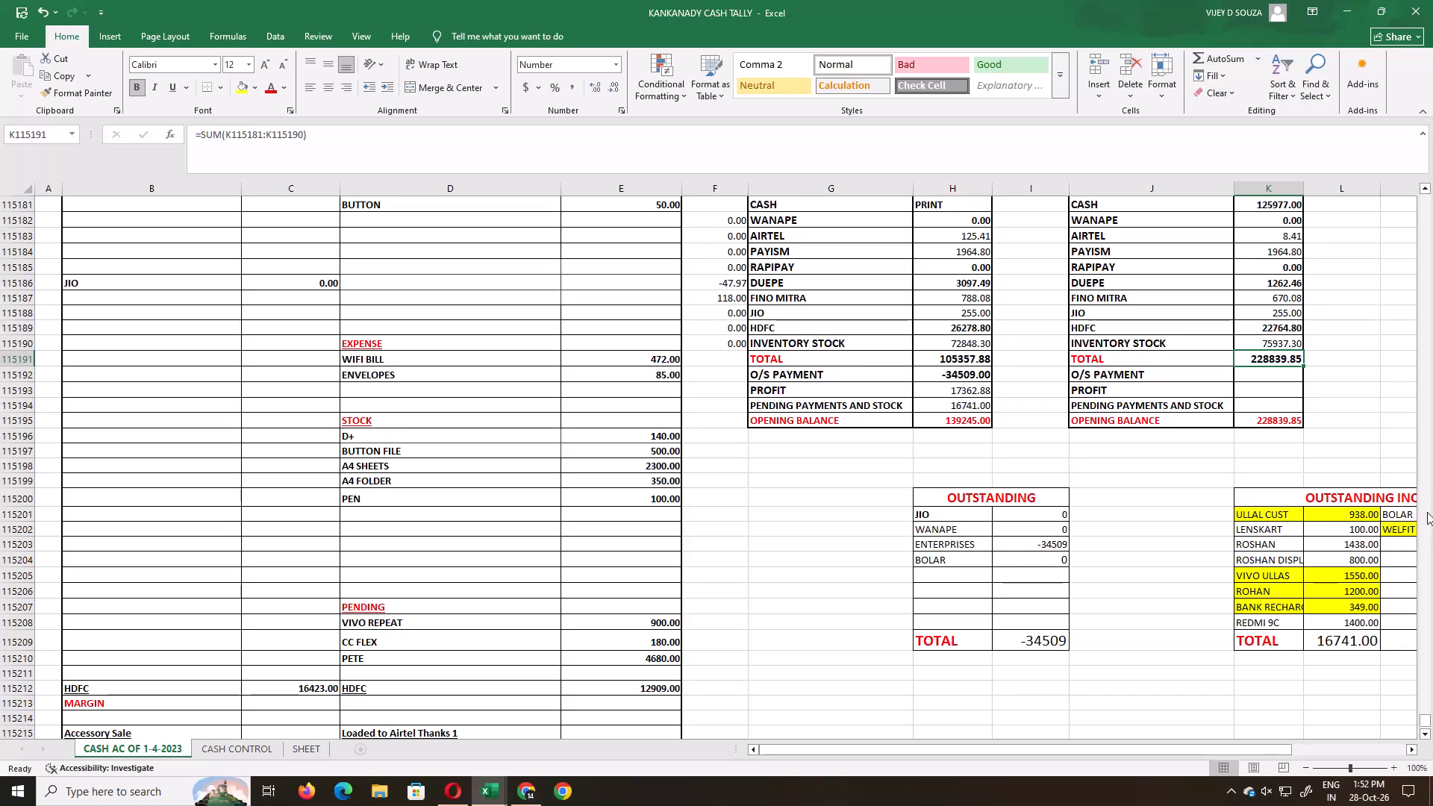
# Save the KANKANADY CASH TALLY workbook again while looking over the 24-10-26 balance block and the day's entries.
pyautogui.hotkey('ctrl', 's')
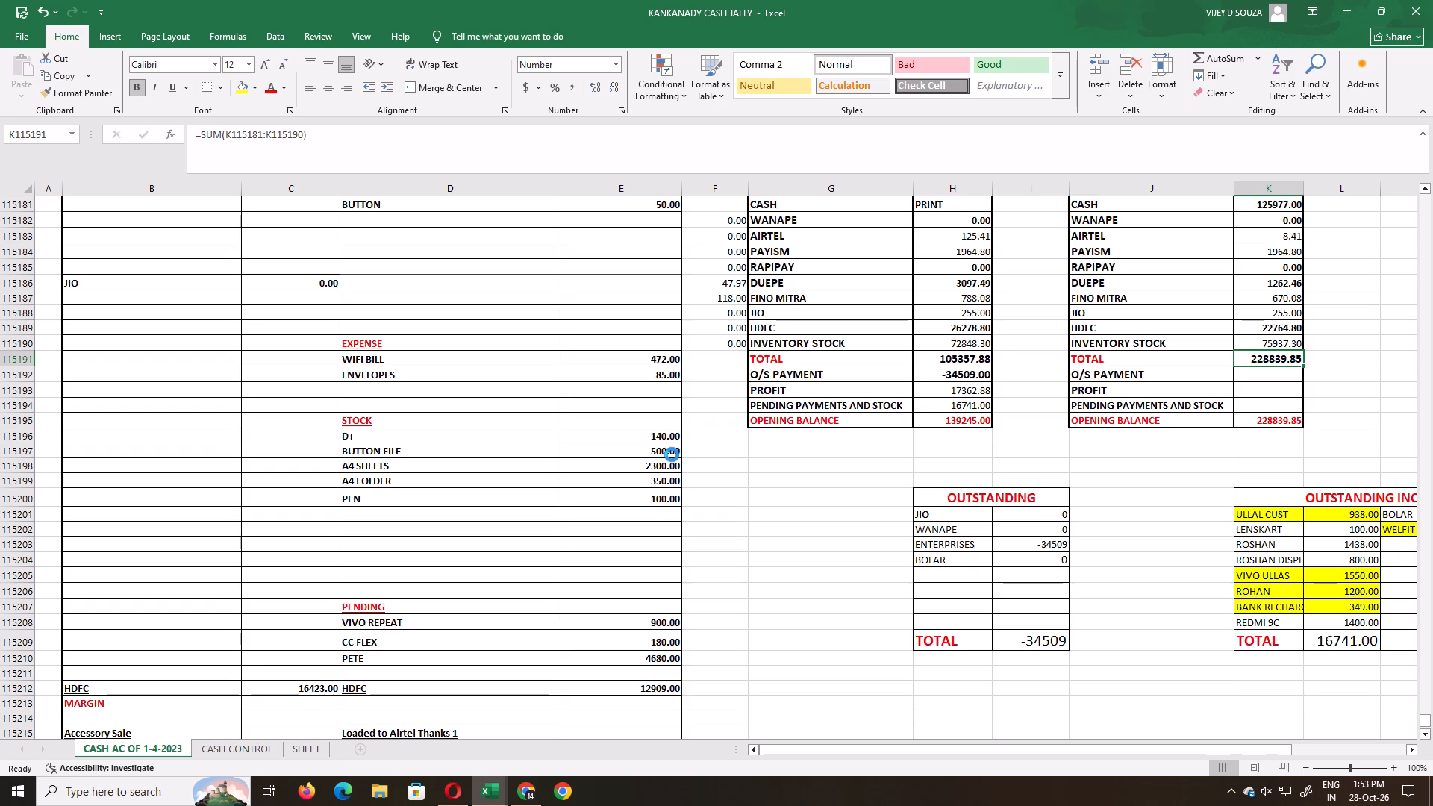
pyautogui.hotkey('ctrl', 's')
pyautogui.scroll(6, 671, 453)
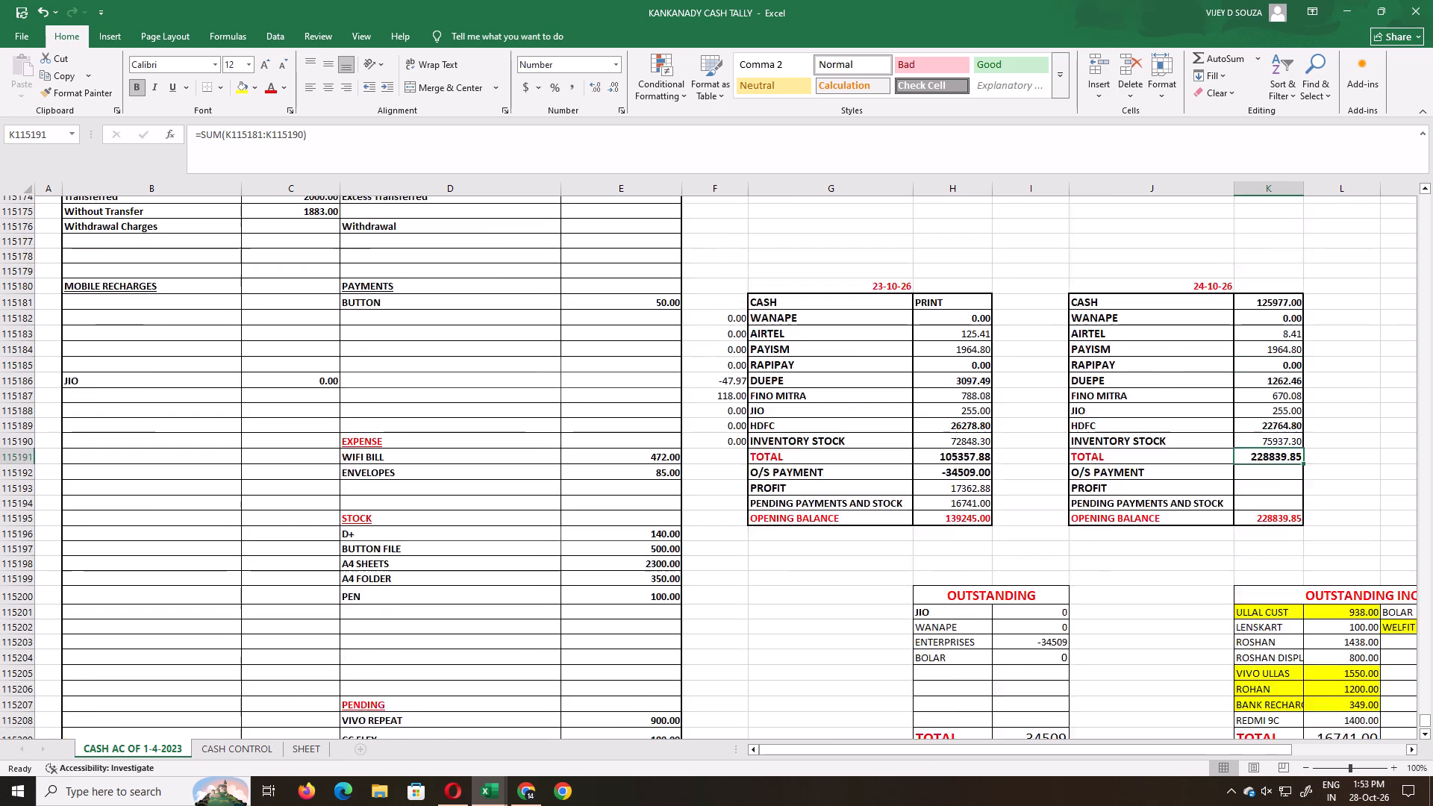
pyautogui.scroll(14, 667, 443)
pyautogui.scroll(-20, 656, 364)
pyautogui.scroll(-1, 656, 364)
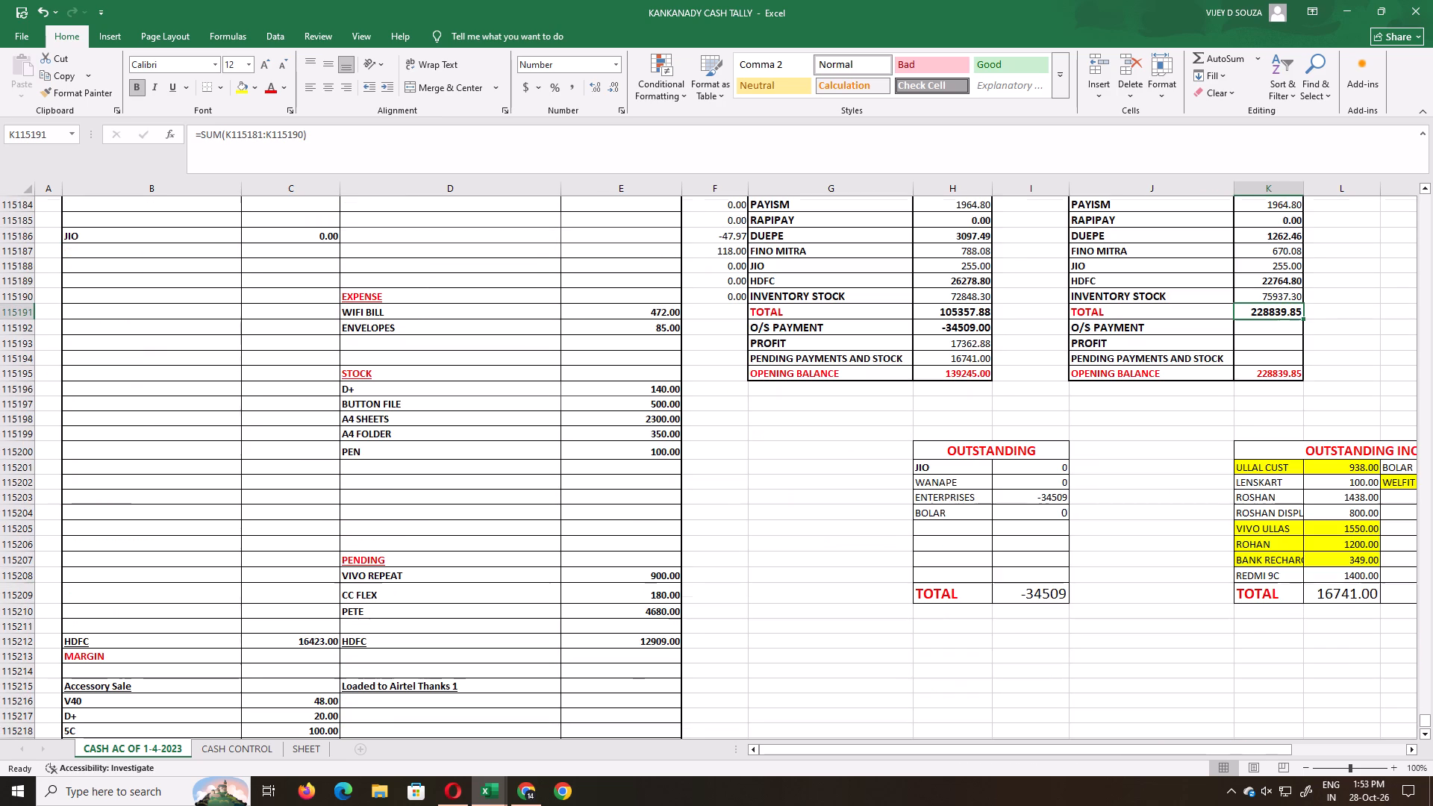
pyautogui.hotkey('ctrl', 's')
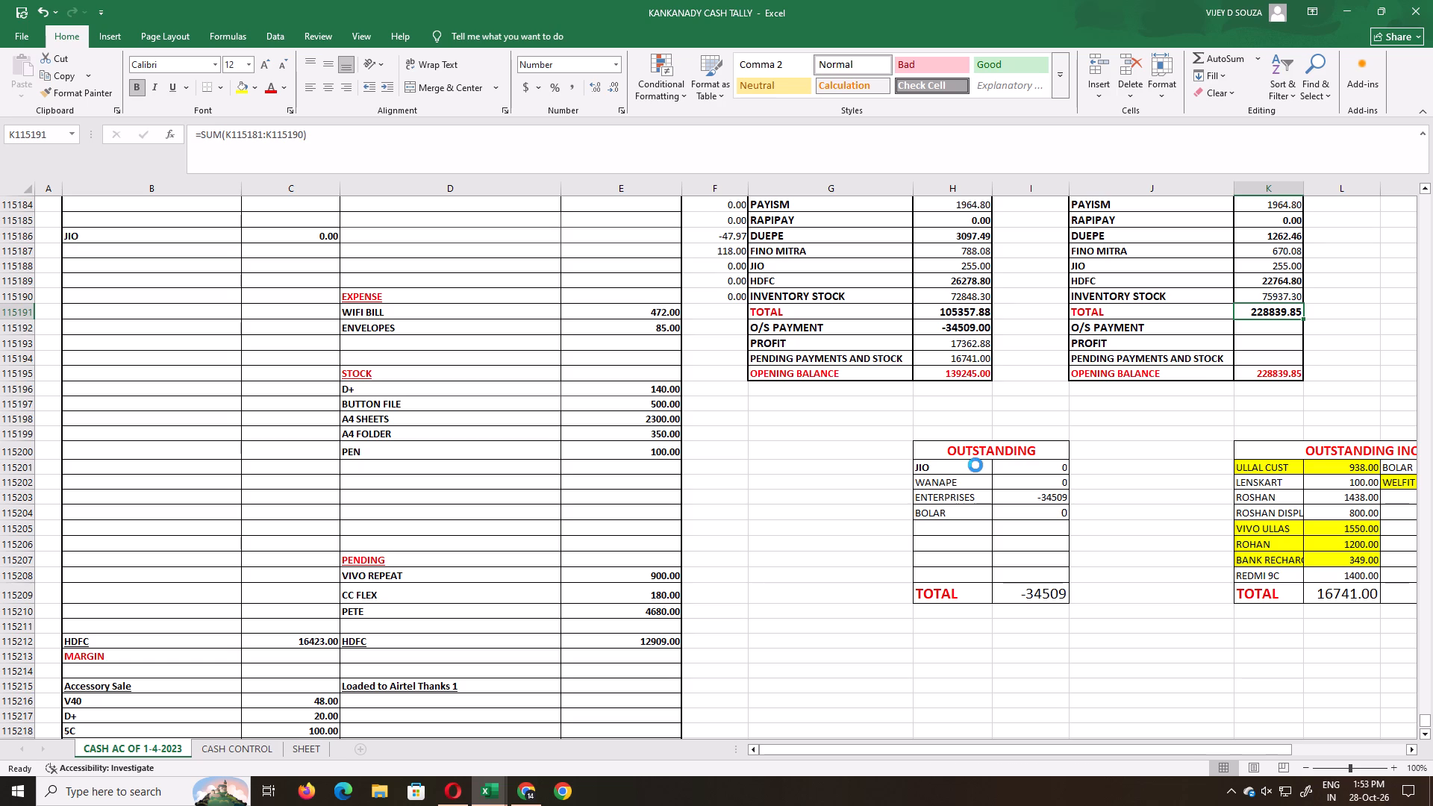
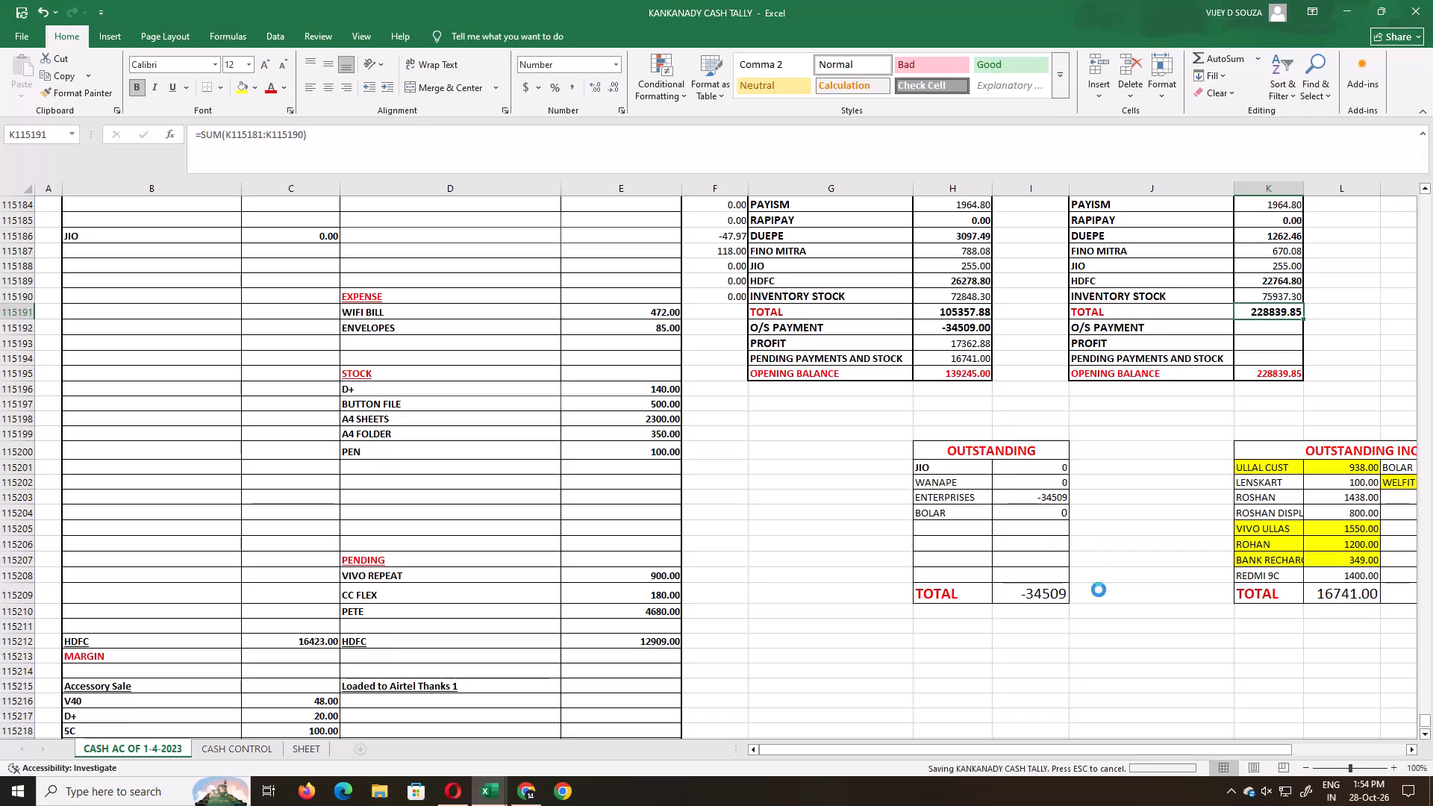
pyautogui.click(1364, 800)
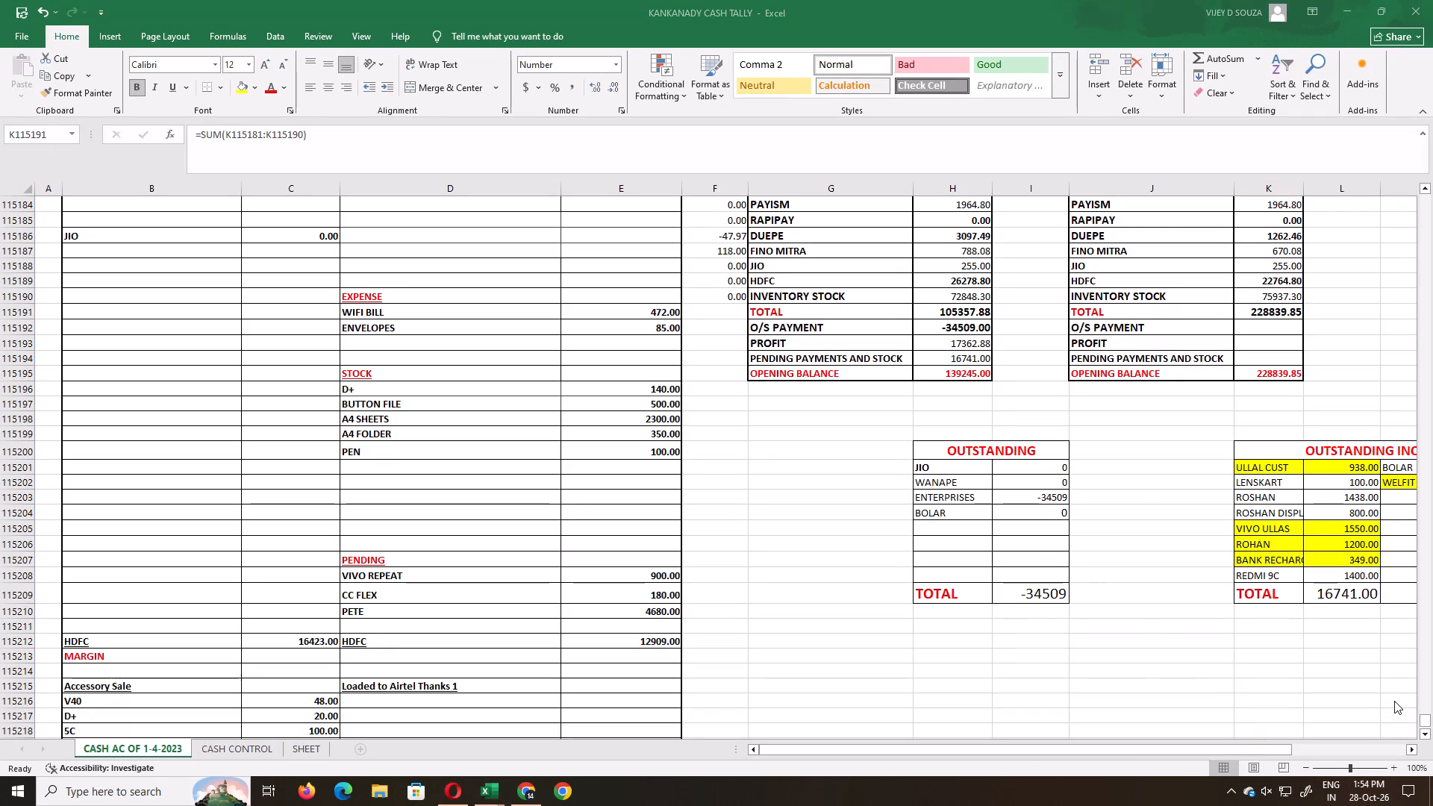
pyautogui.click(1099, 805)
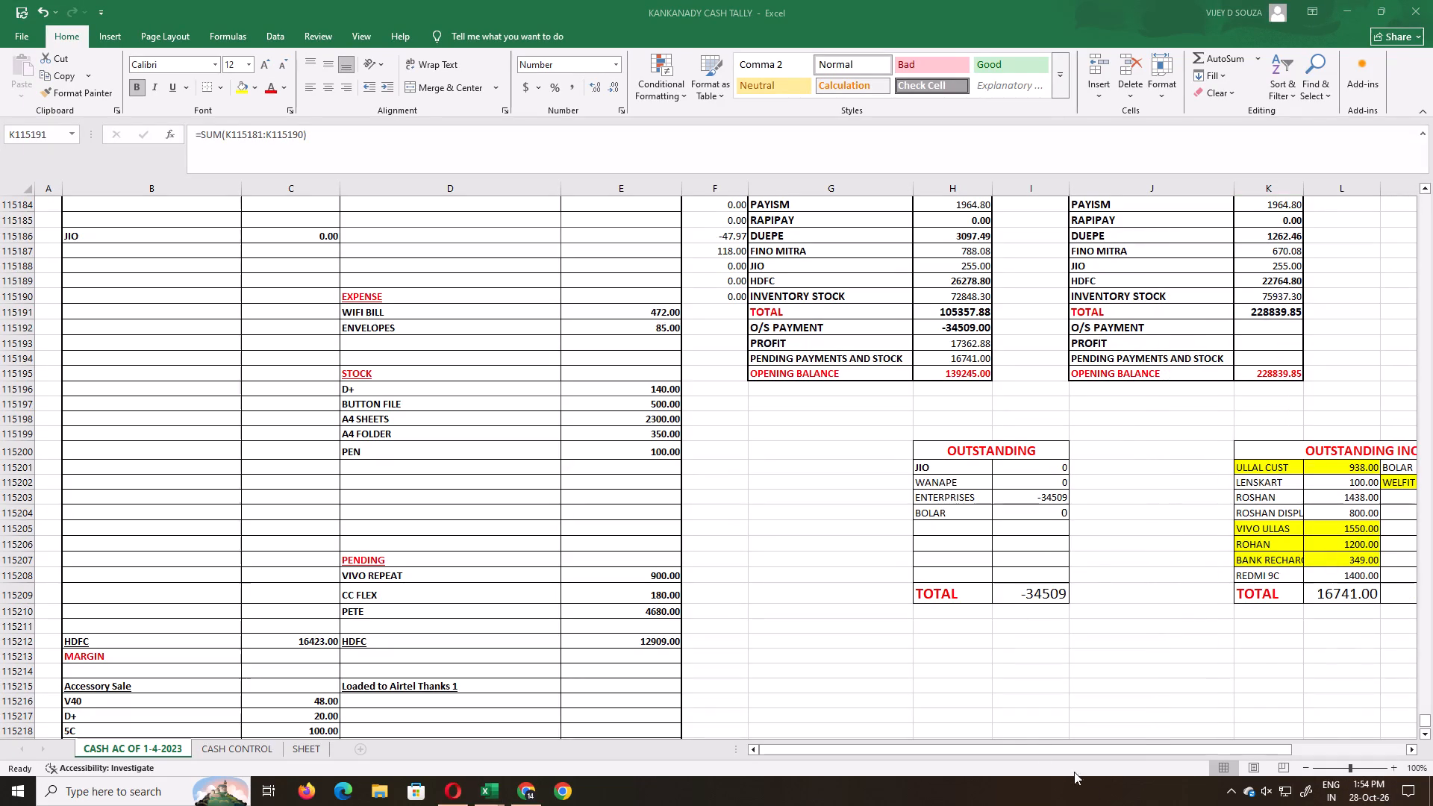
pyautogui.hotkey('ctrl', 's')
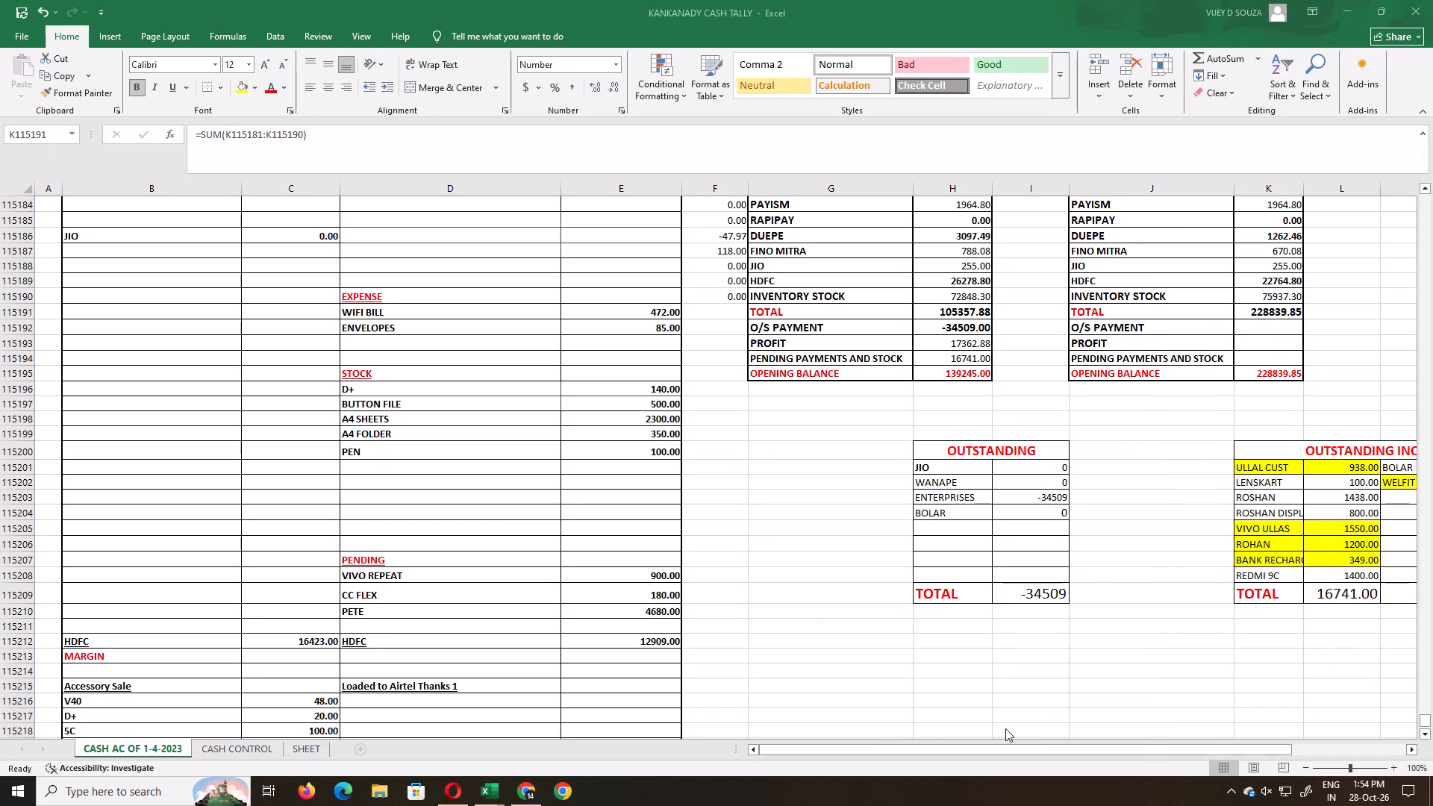